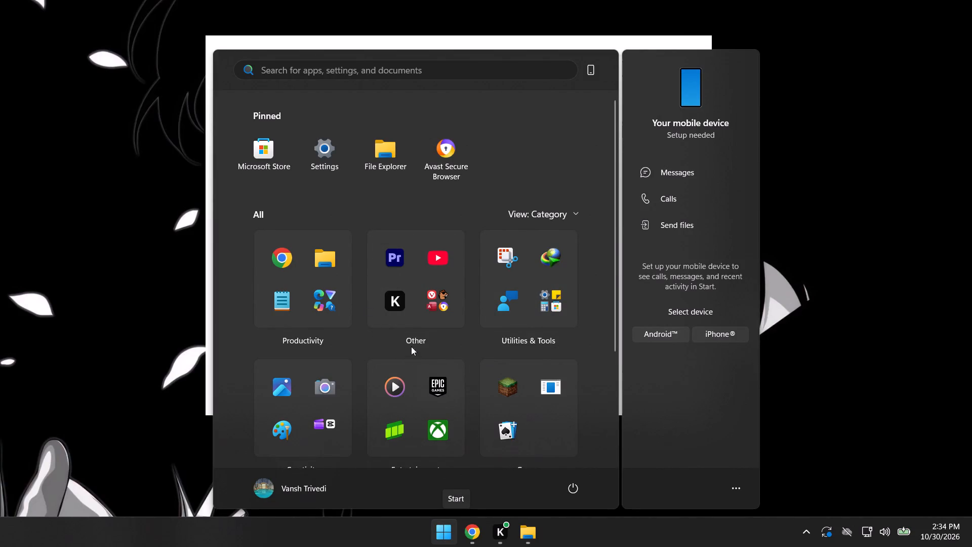
# Launch an application from the Creativity category of the installed apps.
pyautogui.click(323, 434)
pyautogui.click(325, 305)
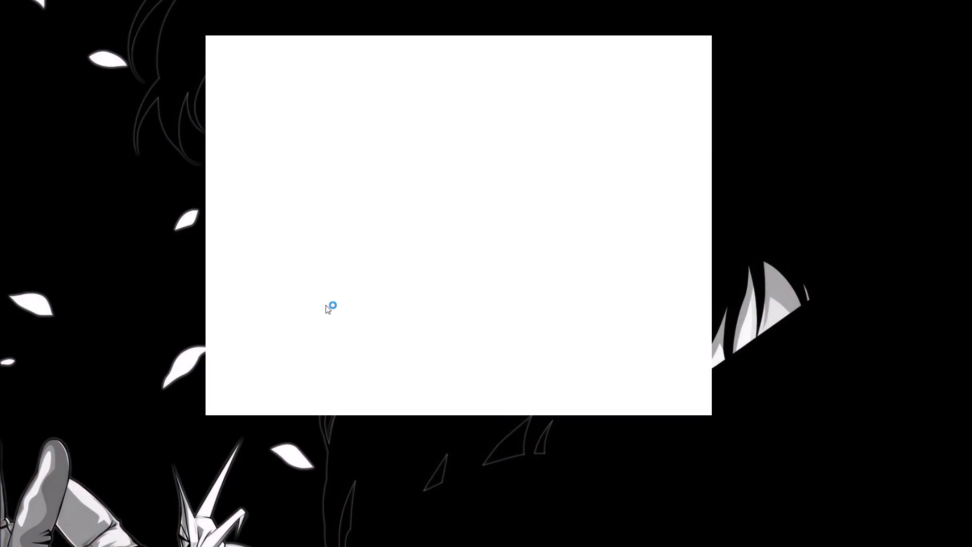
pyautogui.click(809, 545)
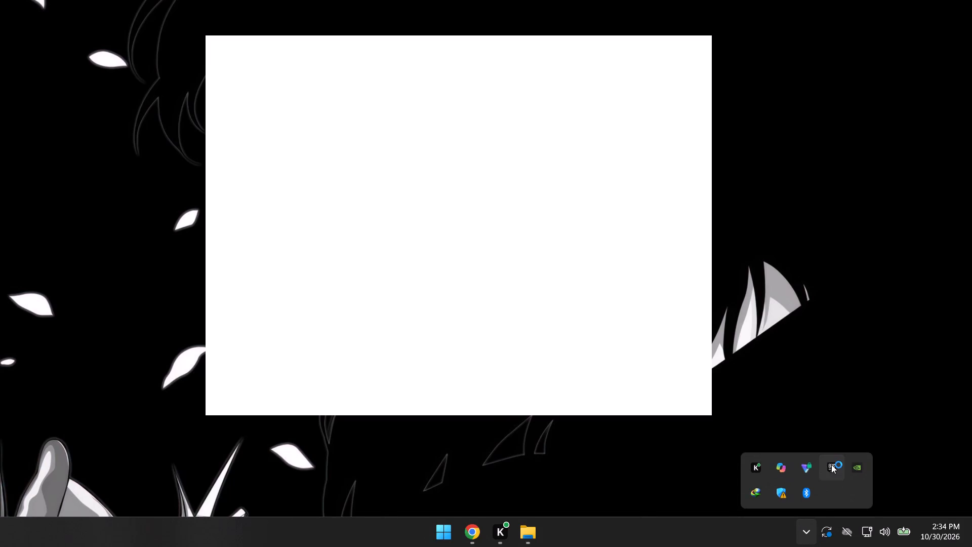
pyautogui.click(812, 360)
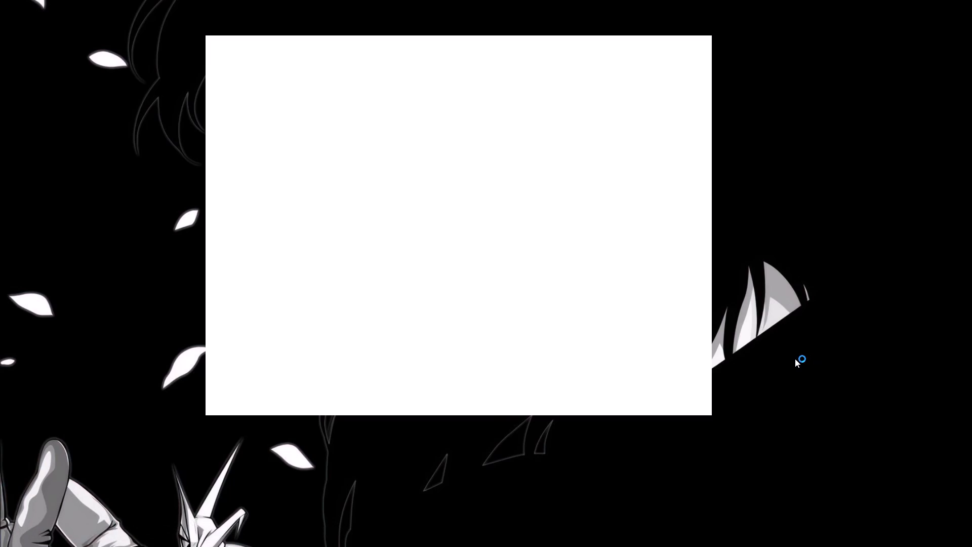
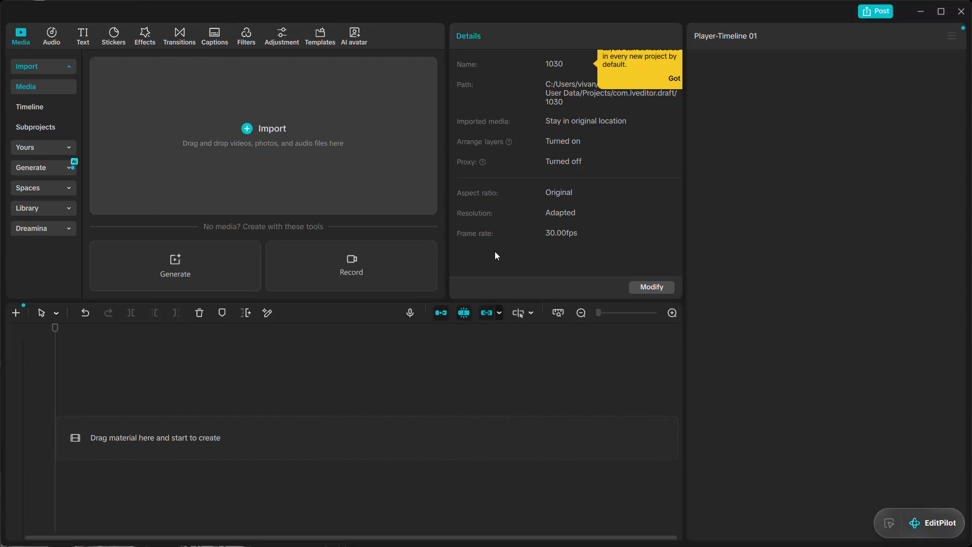
# Import the video "vidssave.com Kanye West - POWER 480P" from the Downloads > Video folder into the project media.
pyautogui.click(267, 160)
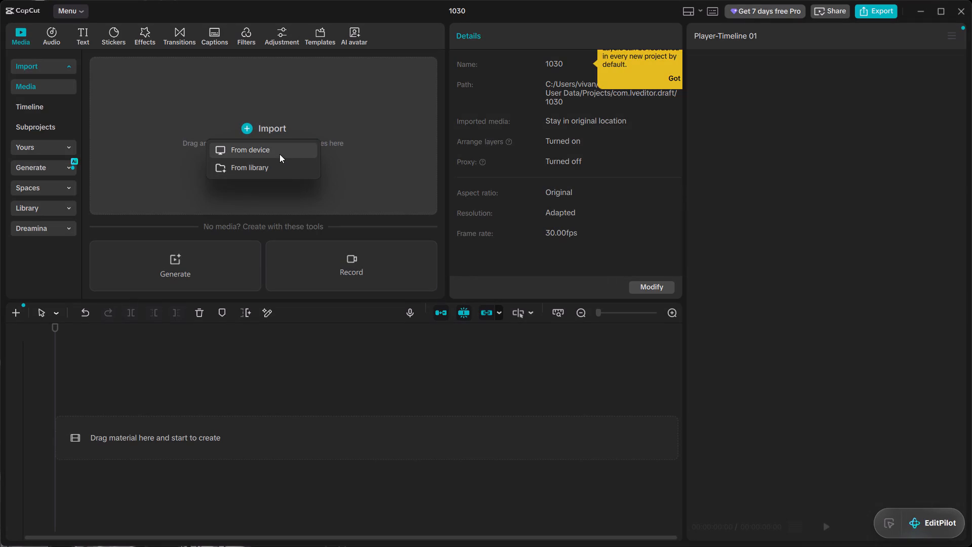
pyautogui.click(277, 152)
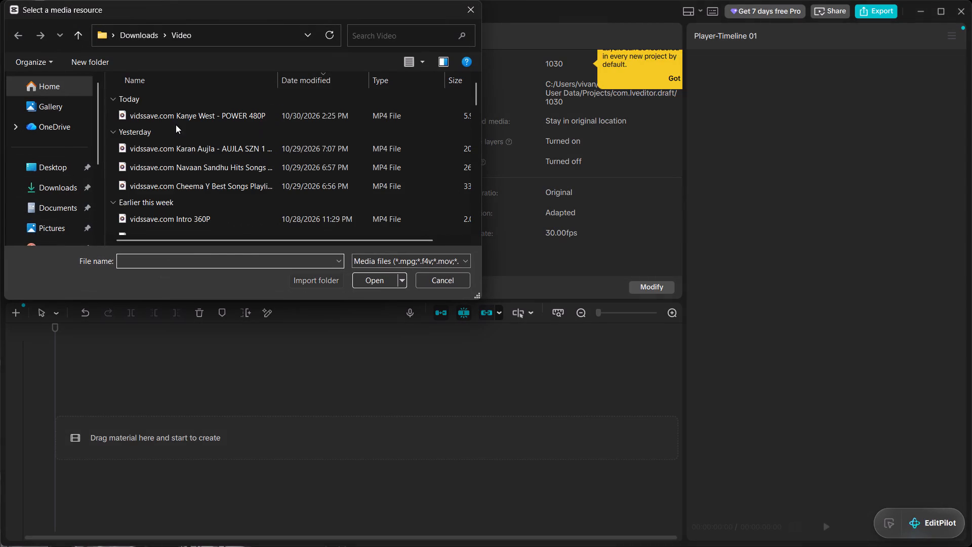
pyautogui.click(176, 120)
pyautogui.press('Return')
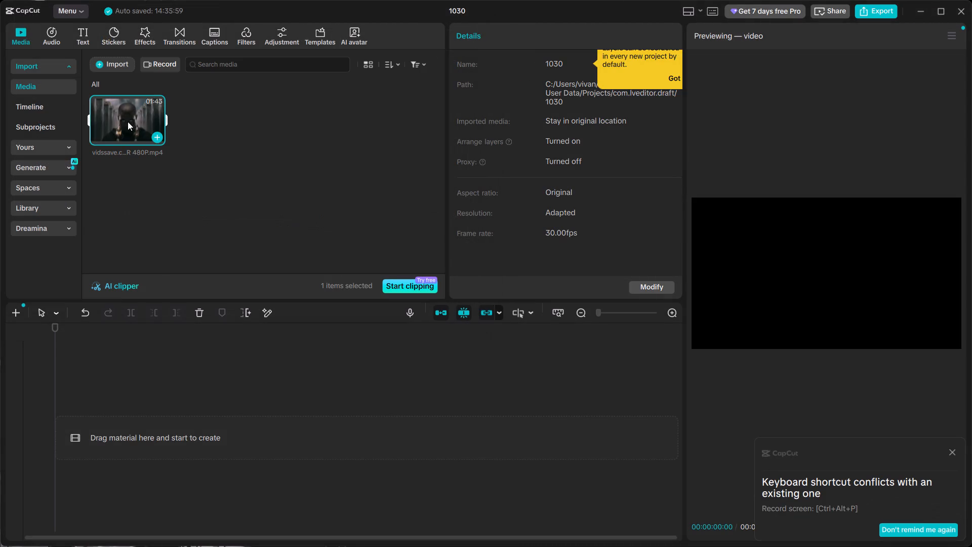
# Place the imported POWER video at the start of the timeline and extract its audio onto a separate track.
pyautogui.moveTo(128, 122); pyautogui.dragTo(100, 425)
pyautogui.rightClick(156, 425)
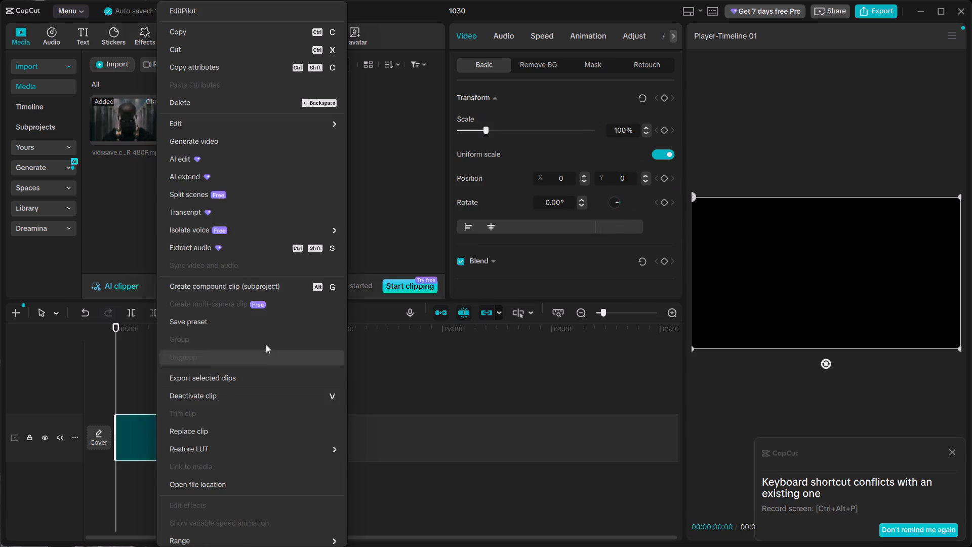
pyautogui.click(191, 246)
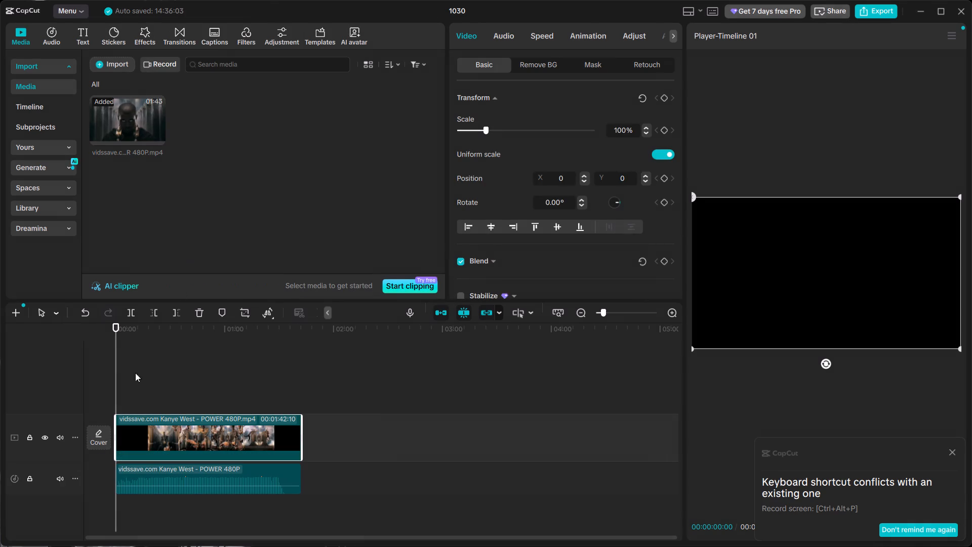
# Delete the POWER video clip from the main track, keeping the extracted audio clip.
pyautogui.click(139, 440)
pyautogui.press('BackSpace')
# Listen to the extracted POWER audio from its start and again from about 11 seconds, examining its basic audio settings and waveform.
pyautogui.click(146, 387)
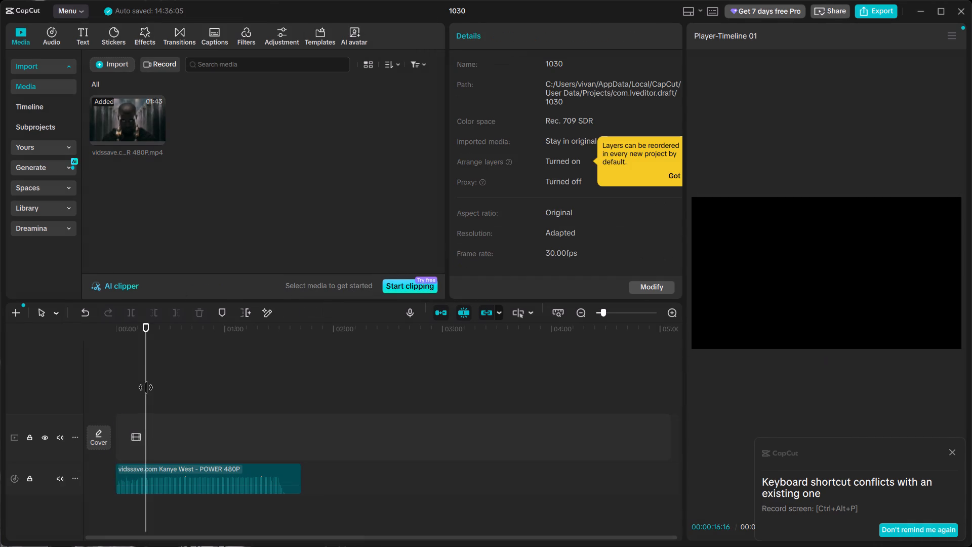
pyautogui.moveTo(146, 387); pyautogui.dragTo(40, 370)
pyautogui.press('space')
pyautogui.click(192, 480)
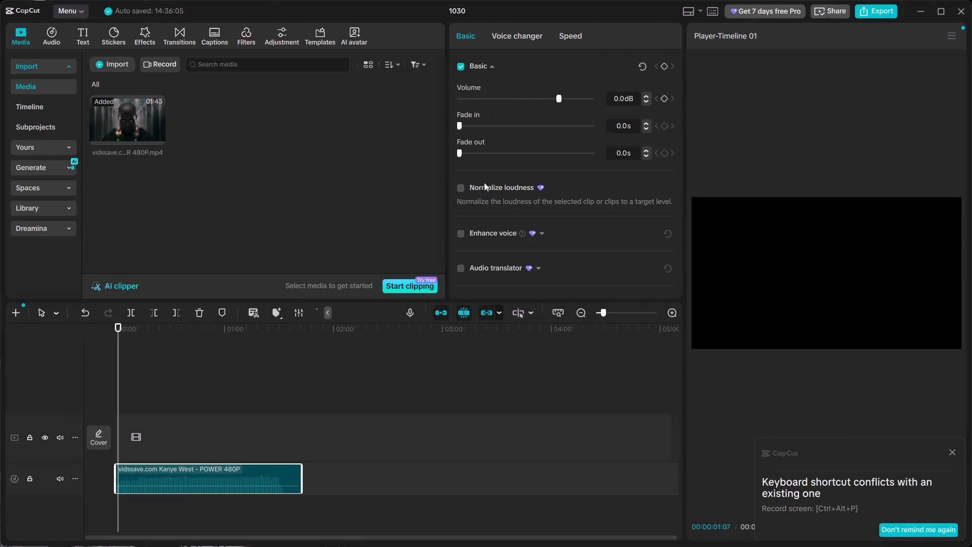
pyautogui.scroll(-6, 487, 182)
pyautogui.scroll(3, 483, 190)
pyautogui.scroll(-2, 483, 196)
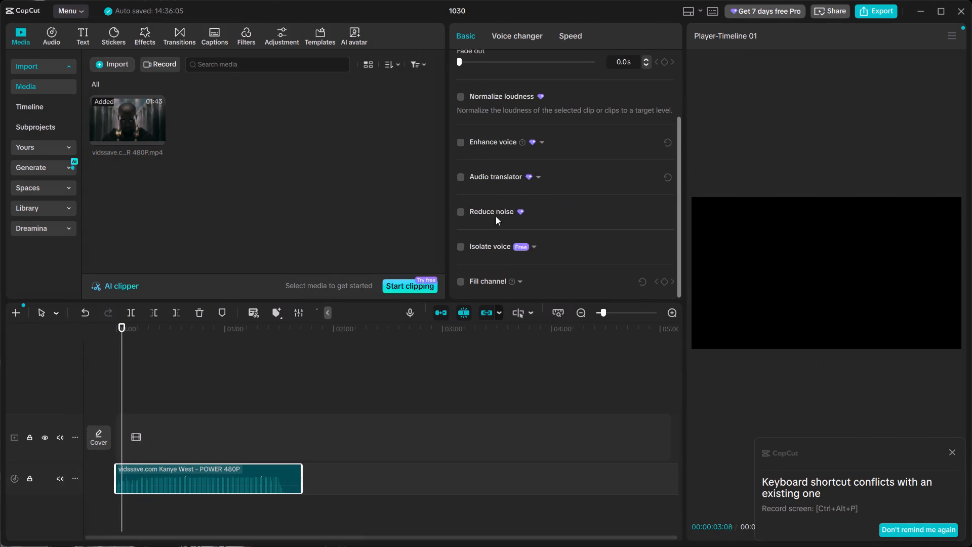
pyautogui.scroll(-2, 496, 216)
pyautogui.keyDown('ctrl'); pyautogui.scroll(14, 267, 448); pyautogui.keyUp('ctrl')
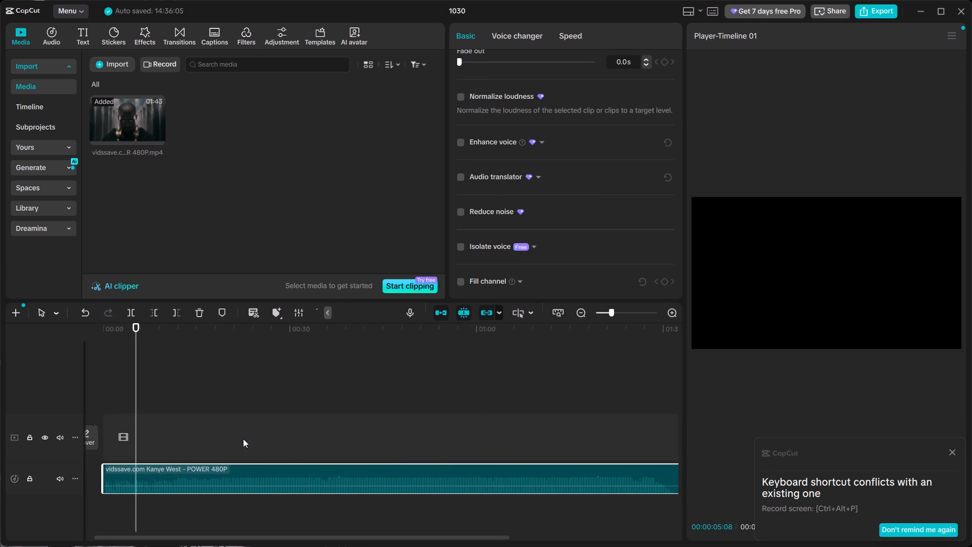
pyautogui.keyDown('ctrl'); pyautogui.scroll(8, 243, 439); pyautogui.keyUp('ctrl')
pyautogui.keyDown('alt'); pyautogui.scroll(6, 198, 461); pyautogui.keyUp('alt')
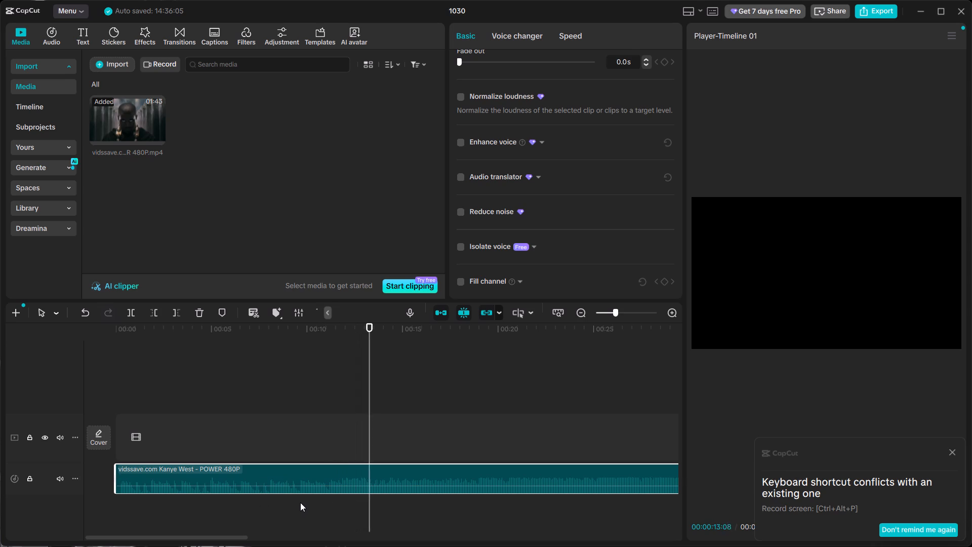
pyautogui.click(329, 505)
pyautogui.press('space')
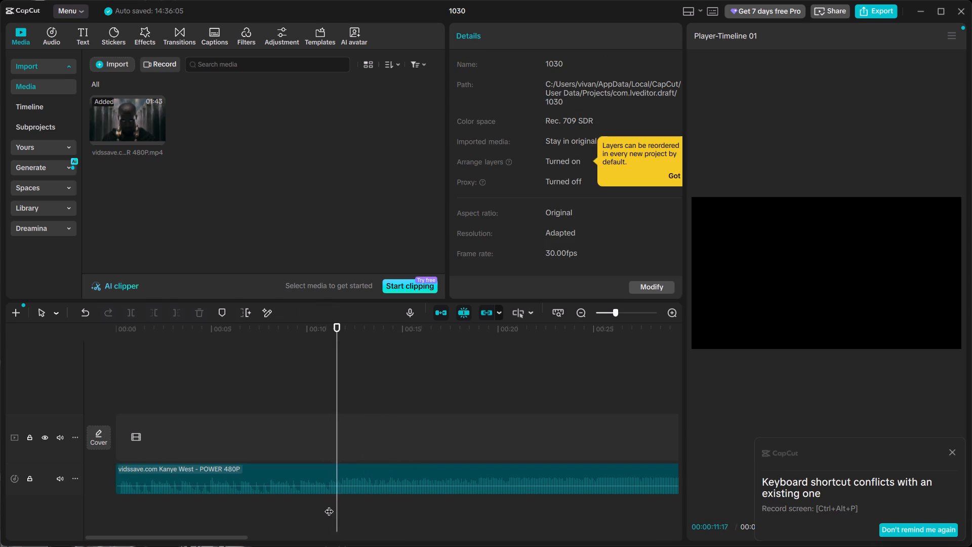
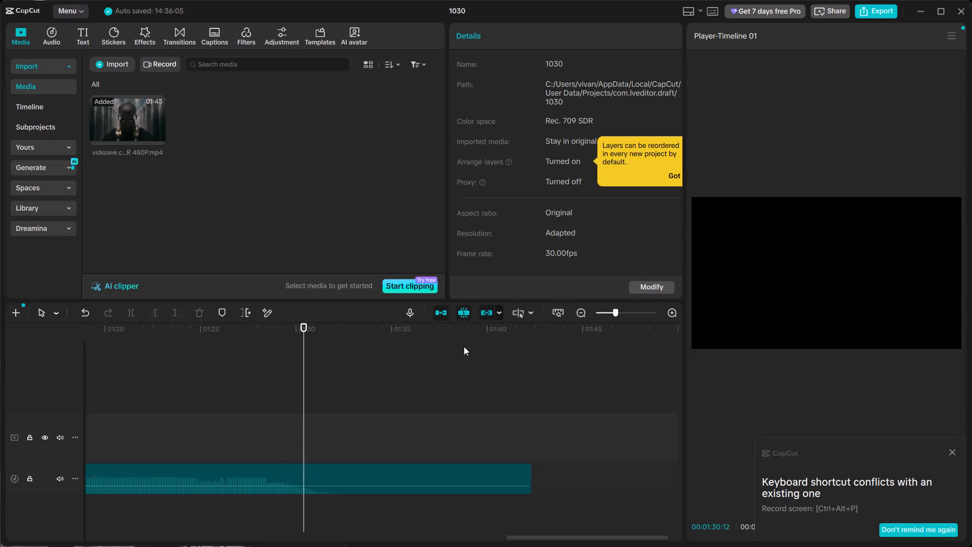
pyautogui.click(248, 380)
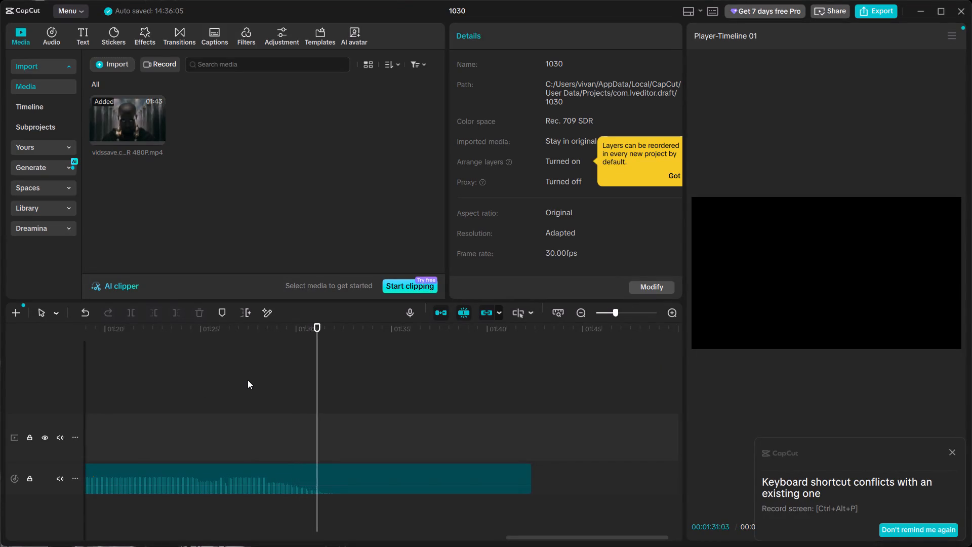
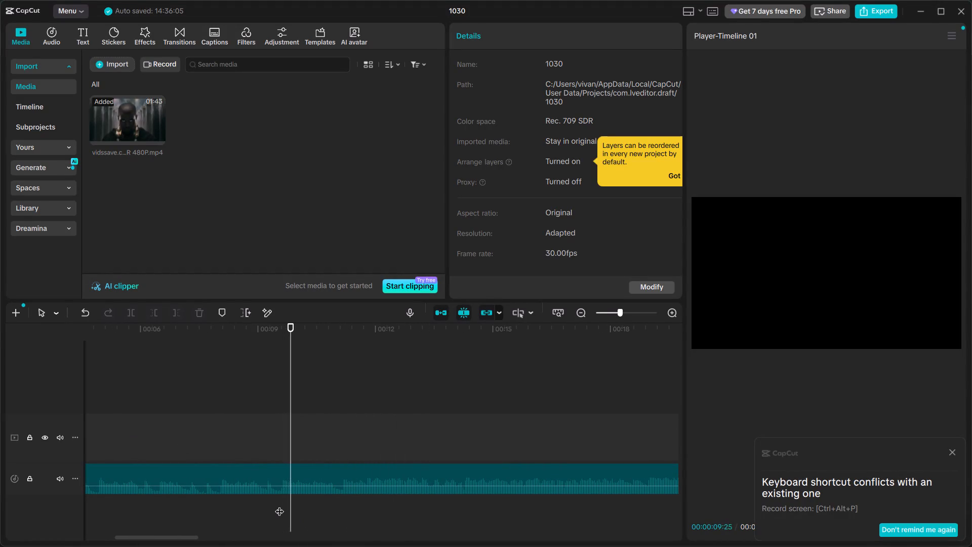
# Play the extracted audio repeatedly around the 11 to 12 second mark to find where the beat comes in for the cut.
pyautogui.click(338, 502)
pyautogui.press('space')
pyautogui.doubleClick(370, 498)
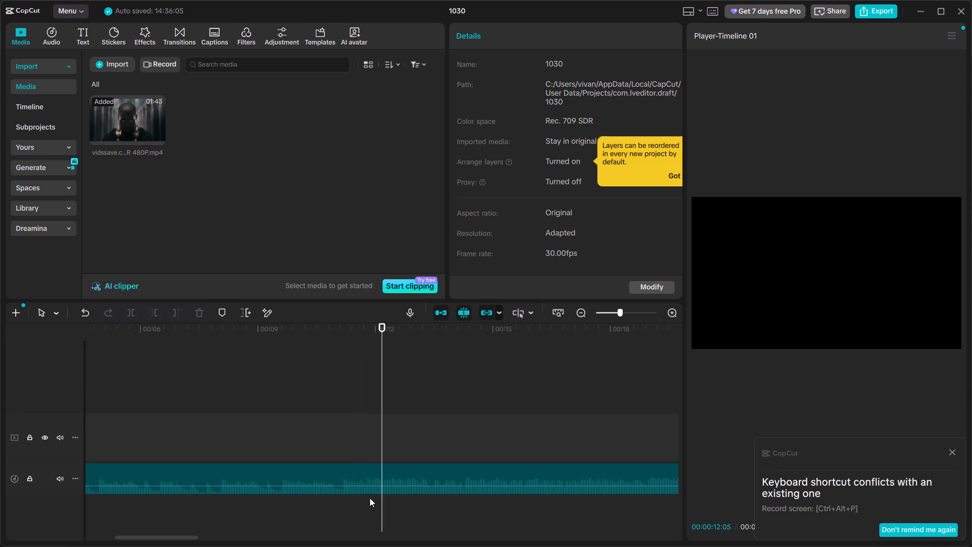
pyautogui.press('space')
pyautogui.doubleClick(364, 498)
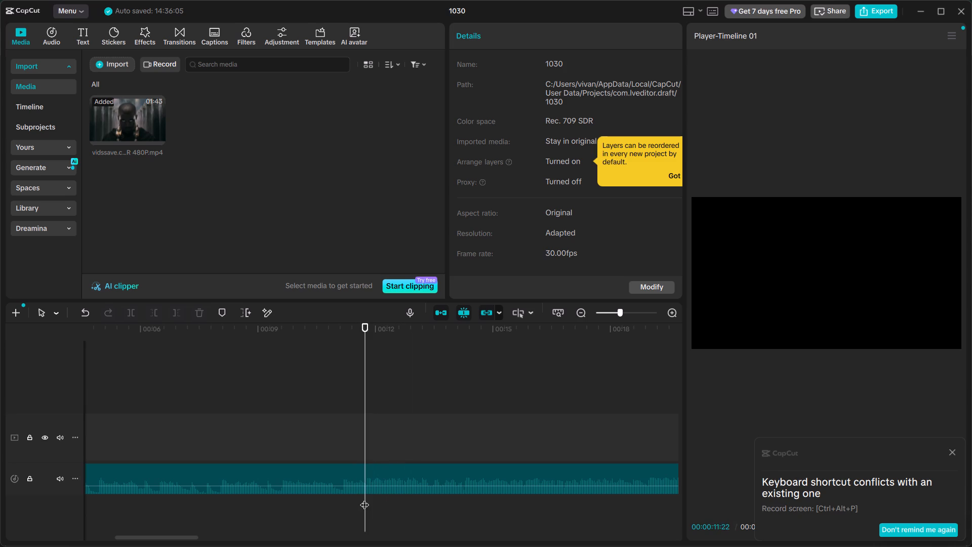
pyautogui.press('space')
pyautogui.click(363, 498)
pyautogui.click(340, 503)
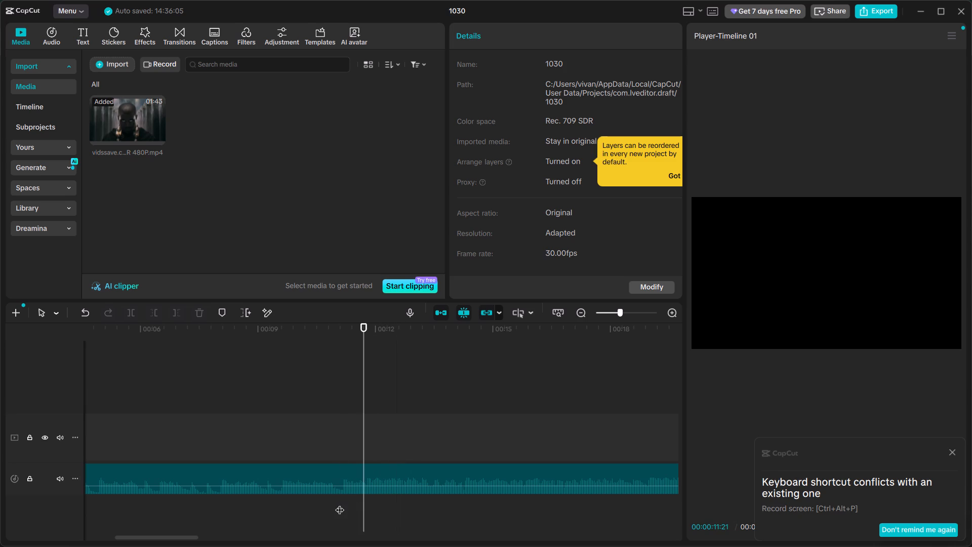
pyautogui.press('space')
# Split the extracted audio clip at 00:00:11:03 and delete the part before the cut.
pyautogui.doubleClick(342, 511)
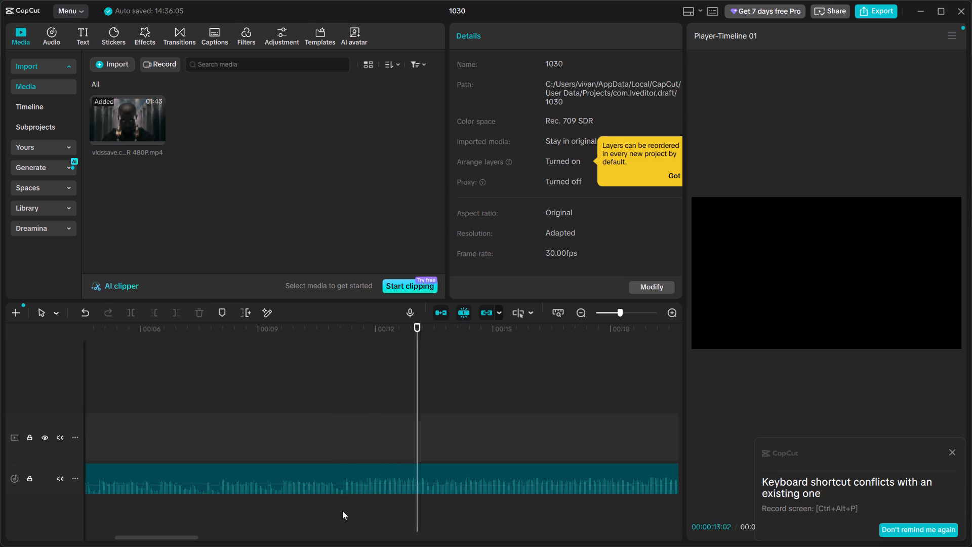
pyautogui.keyDown('ctrl'); pyautogui.click(355, 478); pyautogui.keyUp('ctrl')
pyautogui.hotkey('ctrl', 'b')
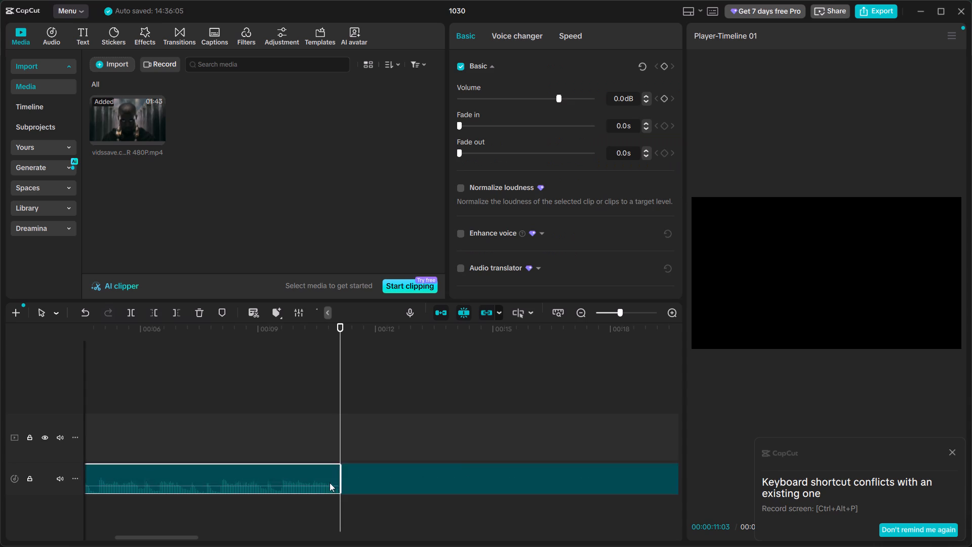
pyautogui.click(313, 483)
pyautogui.press('BackSpace')
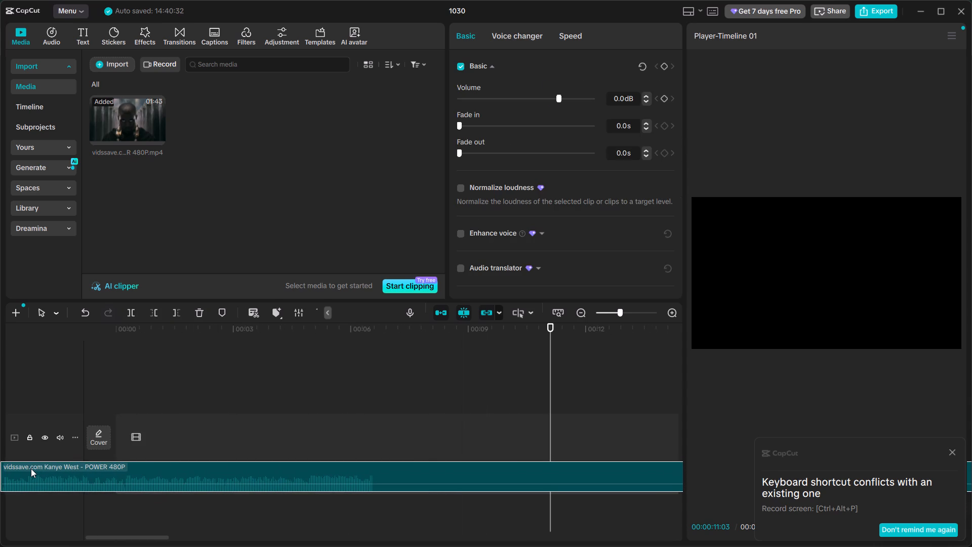
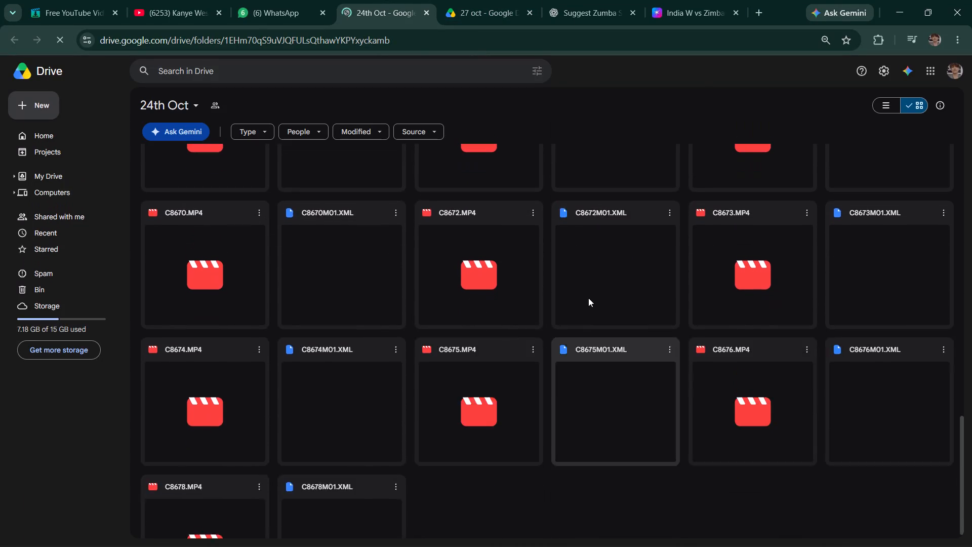
# Browse the 24th Oct folder in Google Drive through its MP4 clips and JPG photos down to the last file, DSC03135.JPG.
pyautogui.scroll(16, 588, 298)
pyautogui.scroll(-17, 599, 318)
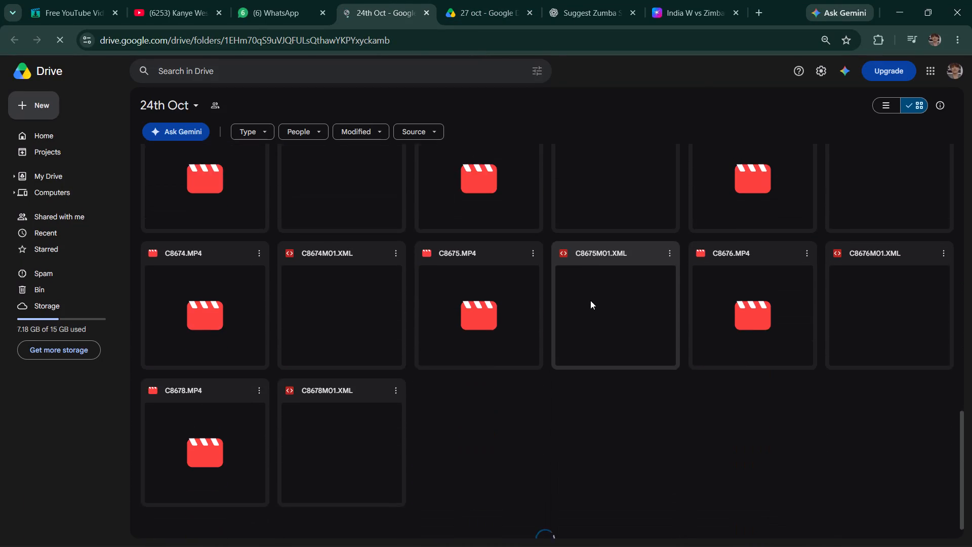
pyautogui.scroll(-3, 590, 300)
pyautogui.scroll(1, 589, 299)
pyautogui.scroll(-6, 607, 325)
pyautogui.scroll(6, 607, 334)
pyautogui.scroll(-12, 610, 328)
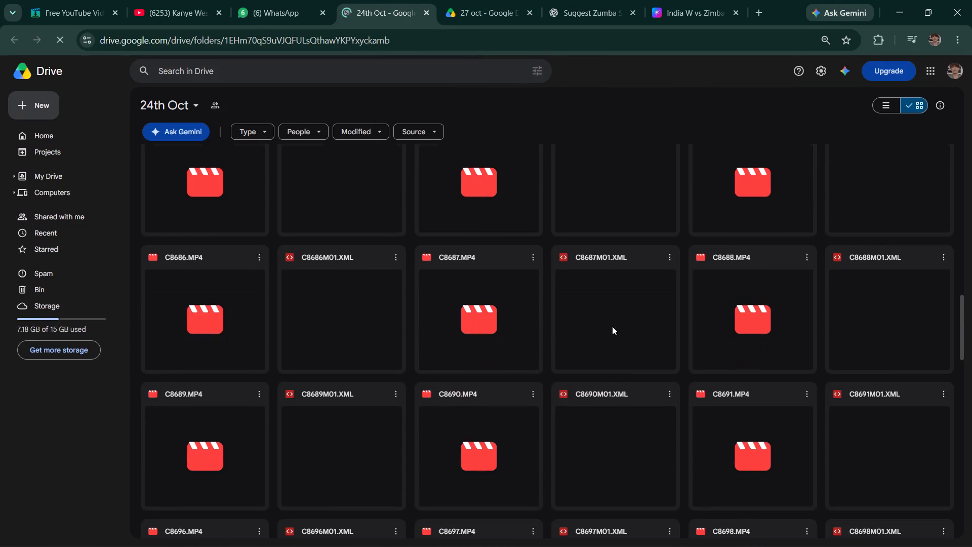
pyautogui.scroll(-15, 615, 329)
pyautogui.scroll(4, 617, 328)
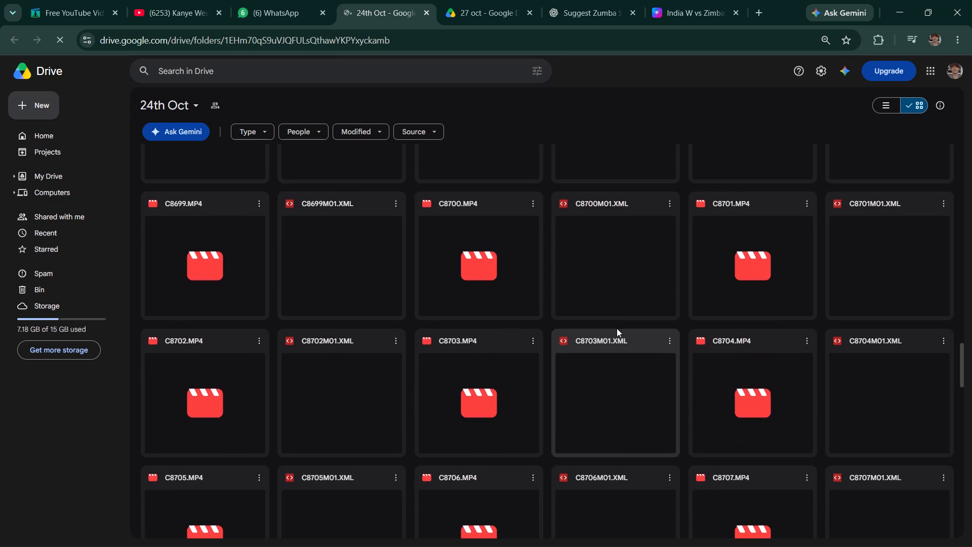
pyautogui.scroll(-18, 619, 326)
pyautogui.scroll(-8, 619, 326)
pyautogui.scroll(4, 619, 326)
pyautogui.scroll(-18, 619, 326)
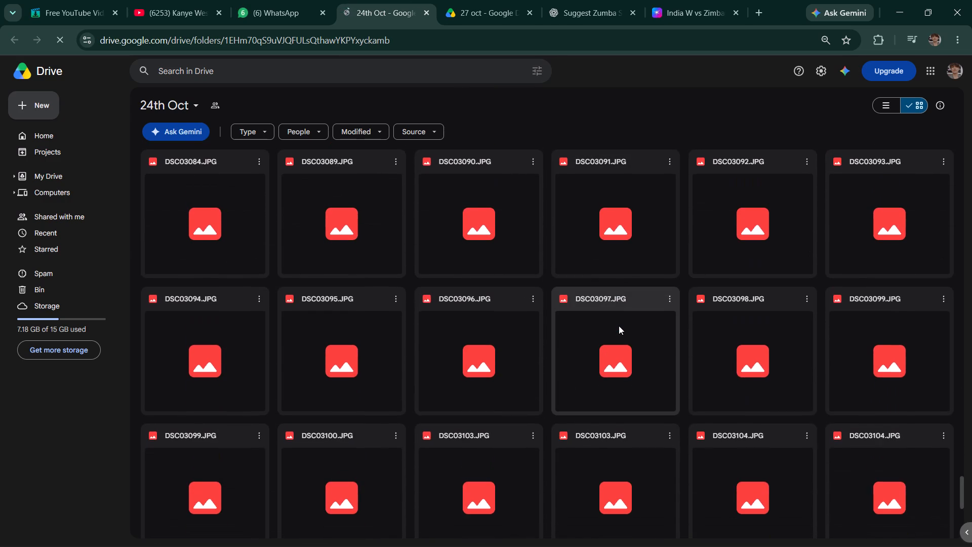
pyautogui.scroll(-19, 619, 326)
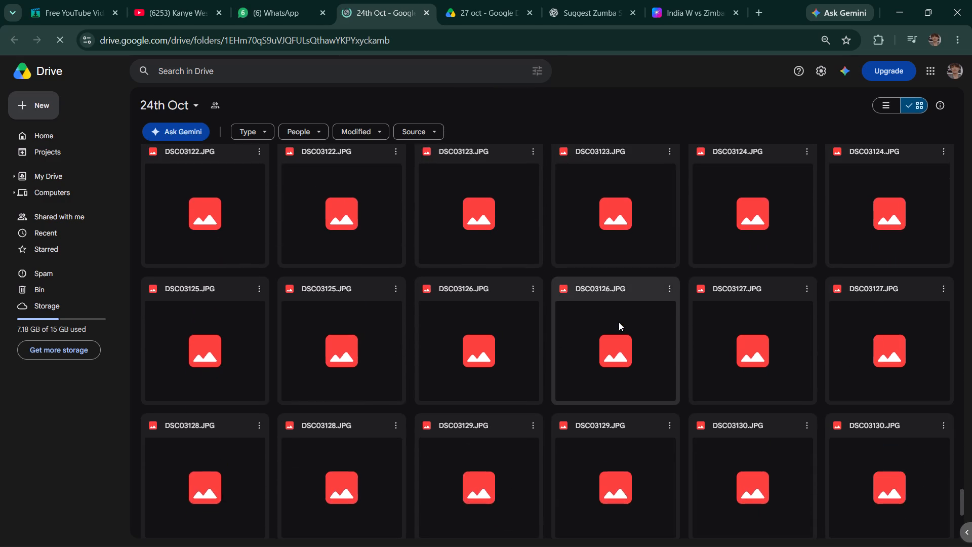
pyautogui.scroll(-12, 619, 322)
pyautogui.scroll(3, 619, 322)
pyautogui.scroll(-12, 619, 322)
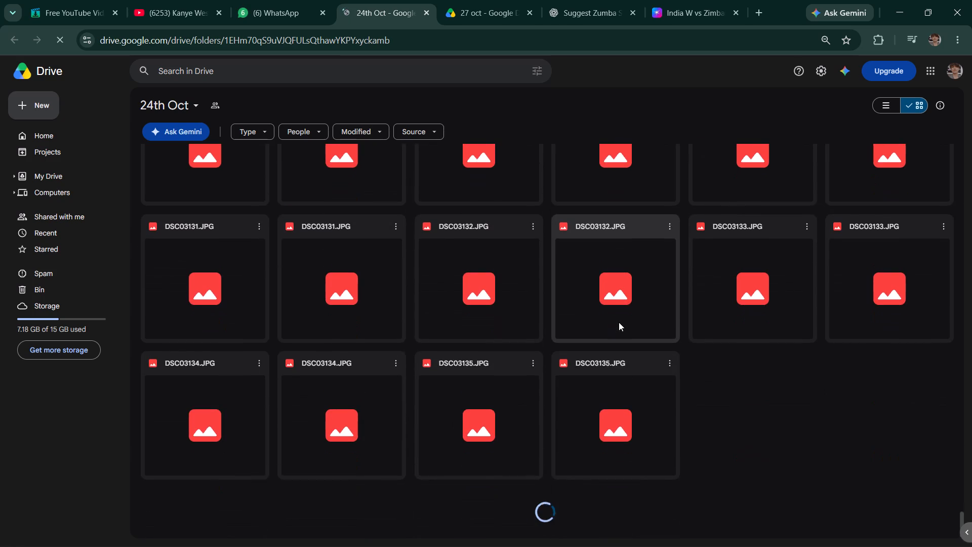
pyautogui.scroll(6, 619, 322)
pyautogui.scroll(-13, 619, 322)
# Examine the thumbnails of the folder's photos and video clips going back to the first clip, C8646.MP4.
pyautogui.scroll(17, 619, 322)
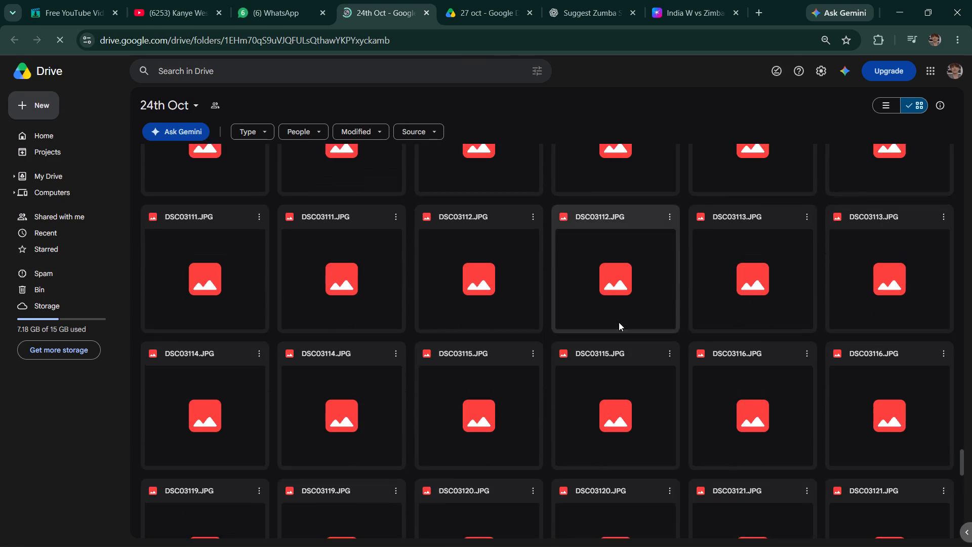
pyautogui.scroll(20, 619, 322)
pyautogui.scroll(13, 619, 322)
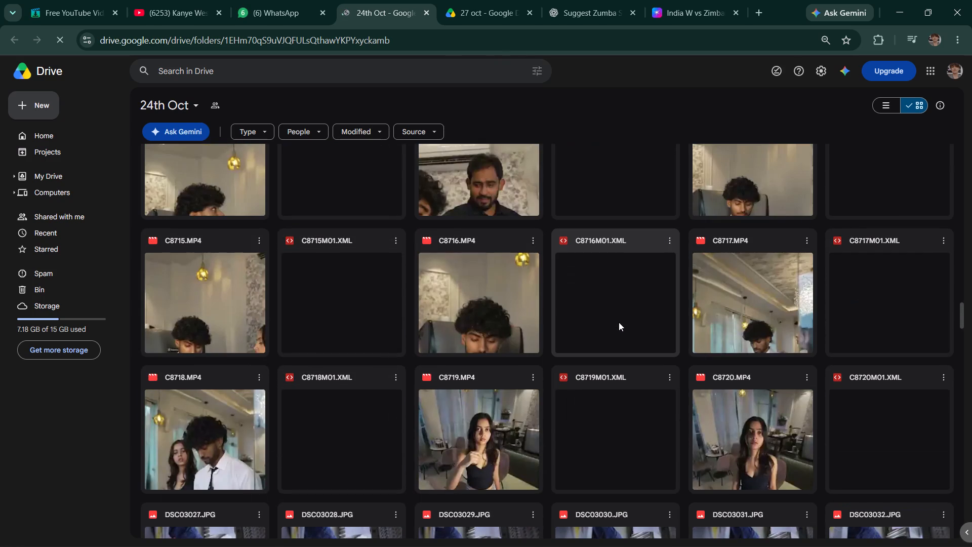
pyautogui.scroll(18, 619, 322)
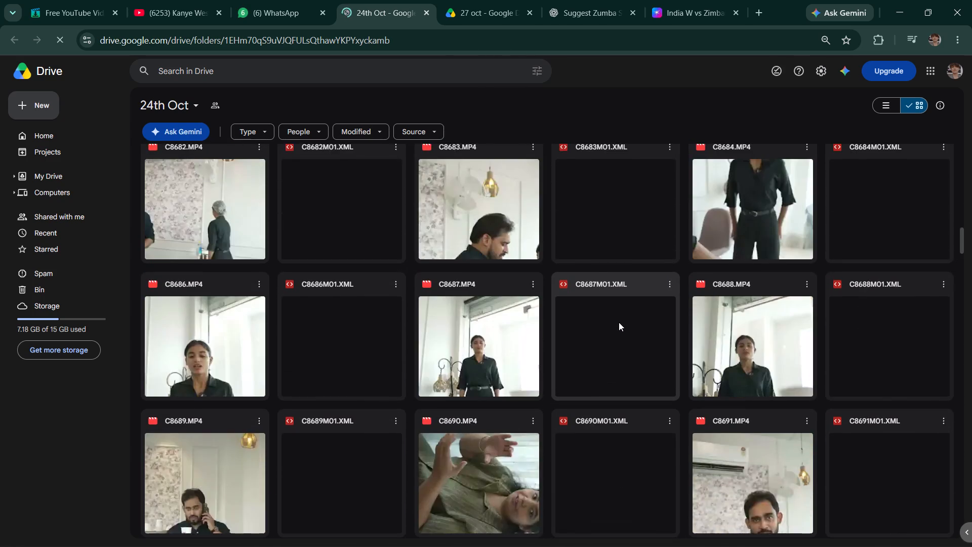
pyautogui.scroll(20, 619, 322)
pyautogui.scroll(12, 619, 322)
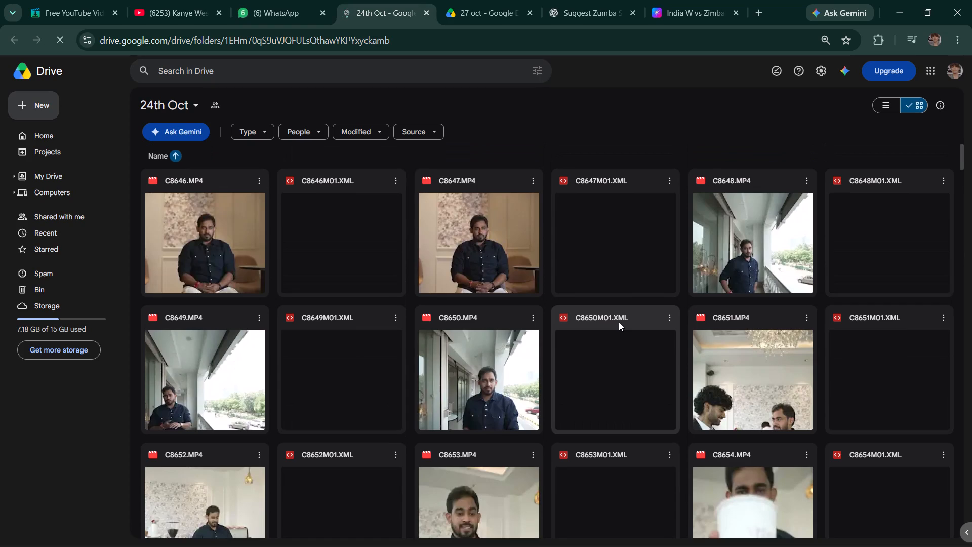
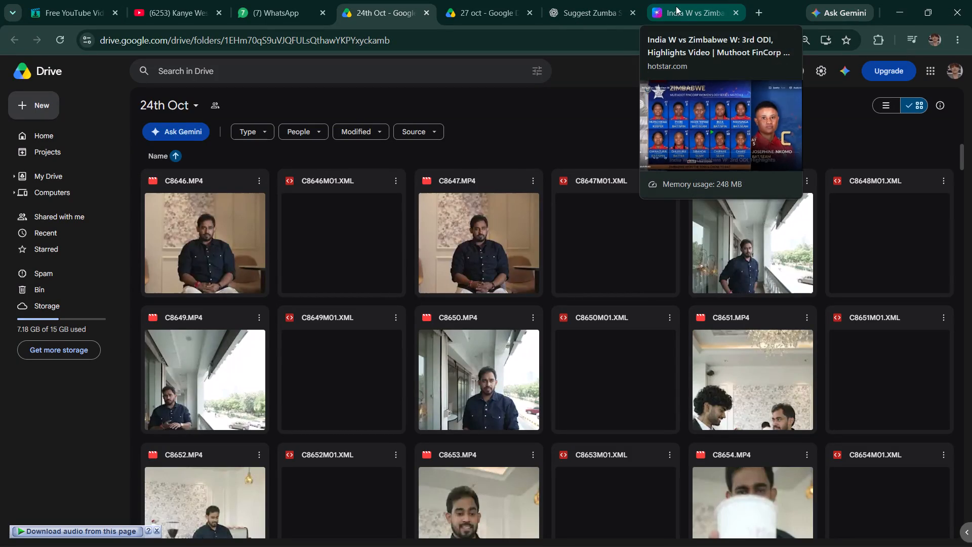
# Close the India W vs Zimbabwe W highlights page and switch from Chrome to the CapCut project 1030.
pyautogui.click(464, 3)
pyautogui.click(568, 9)
pyautogui.click(695, 4)
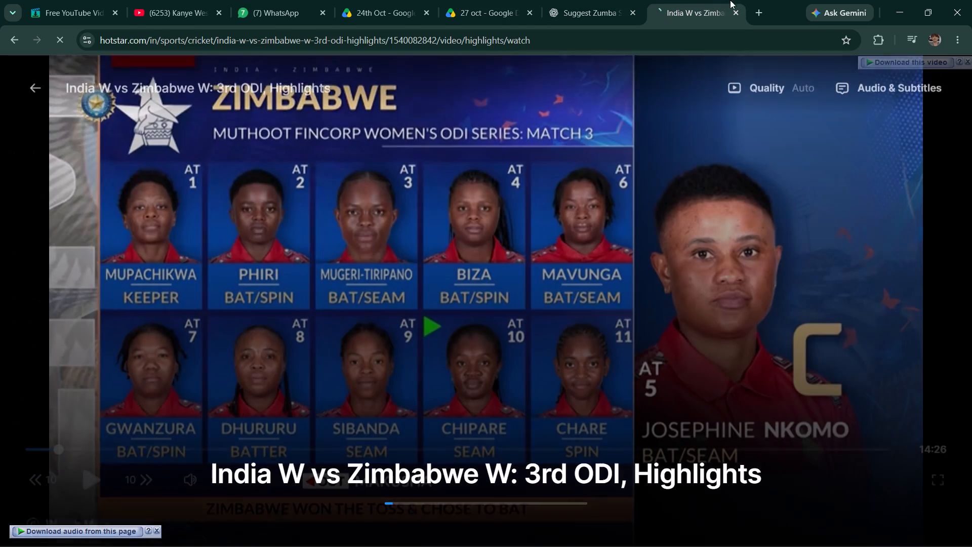
pyautogui.click(737, 13)
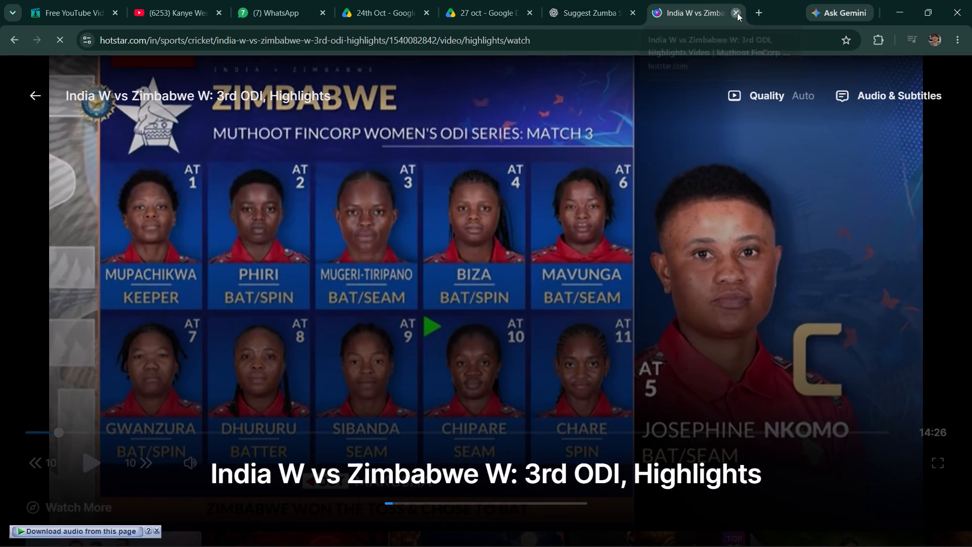
pyautogui.click(899, 7)
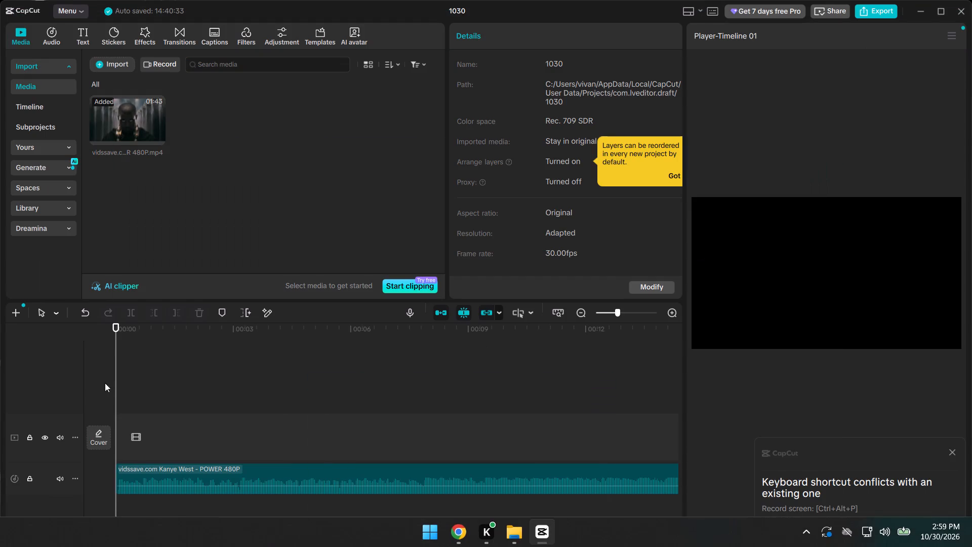
# Examine the opening nine seconds or so of the POWER audio waveform, moving the playhead to several points along the timeline.
pyautogui.click(217, 396)
pyautogui.click(397, 380)
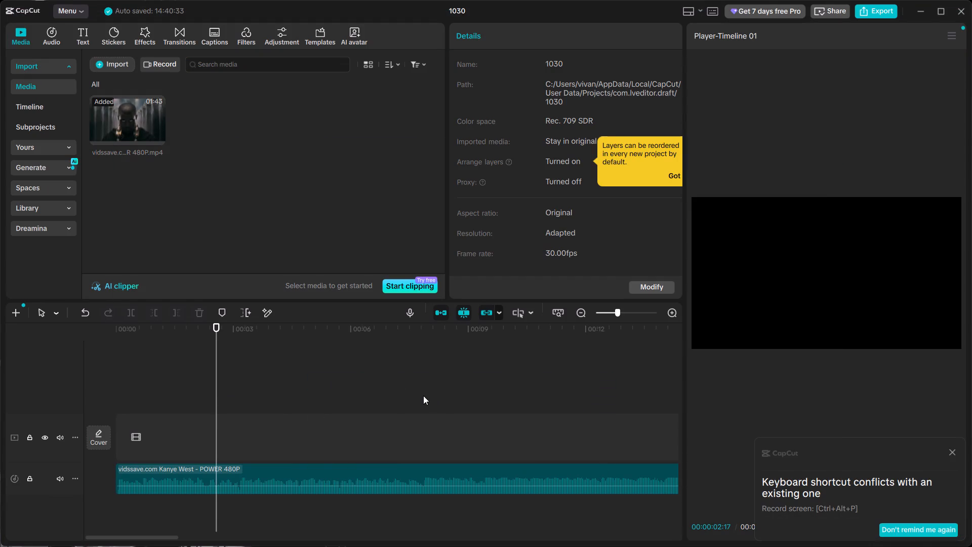
pyautogui.click(423, 396)
pyautogui.click(479, 432)
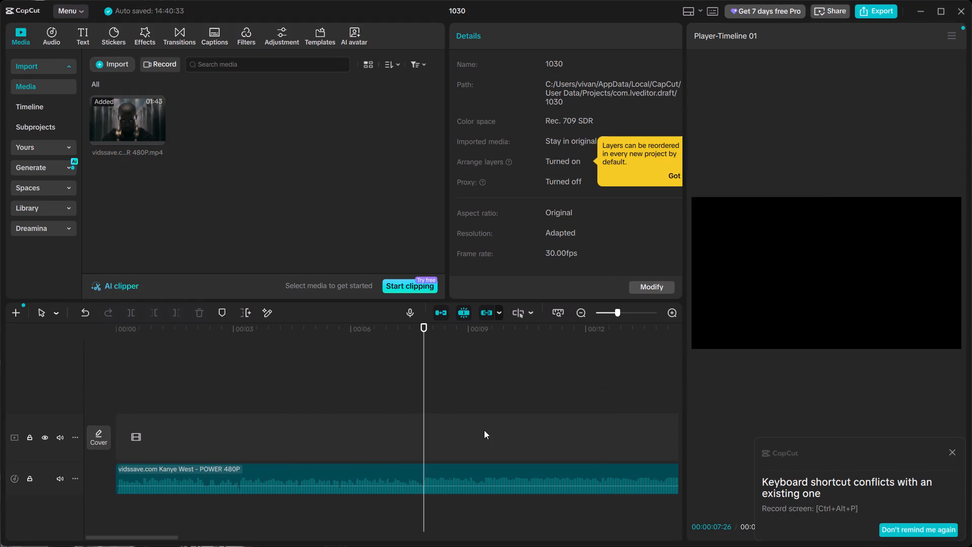
pyautogui.click(484, 430)
pyautogui.moveTo(482, 429); pyautogui.dragTo(481, 432)
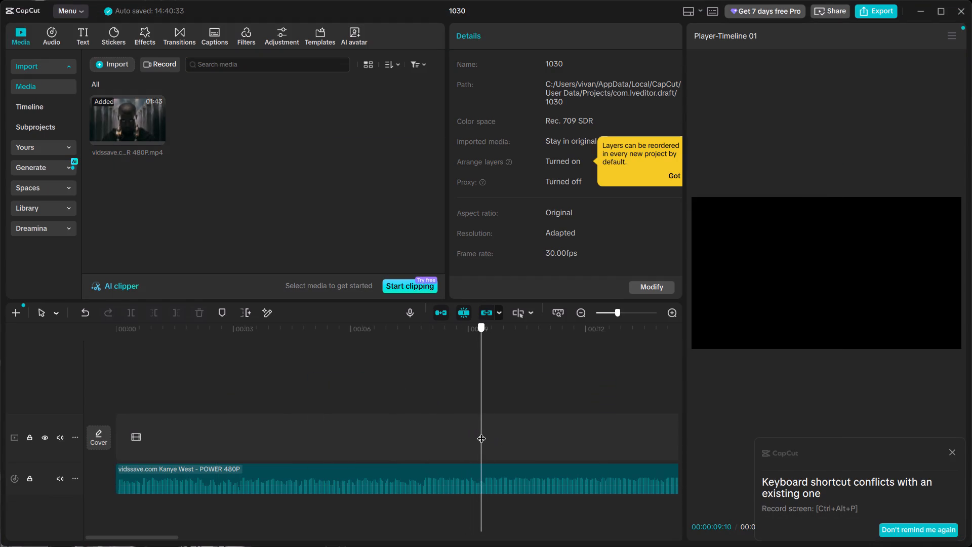
pyautogui.moveTo(481, 432); pyautogui.dragTo(112, 432)
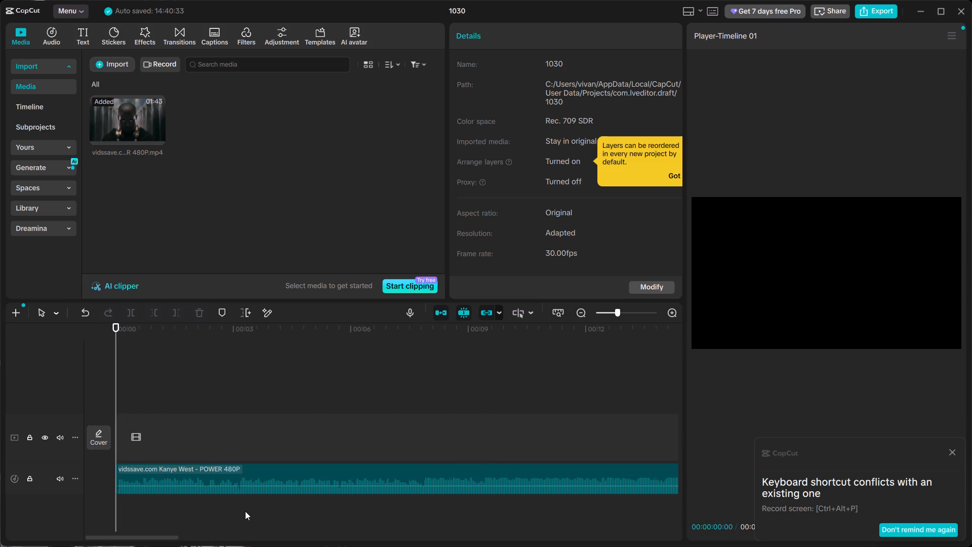
pyautogui.click(239, 510)
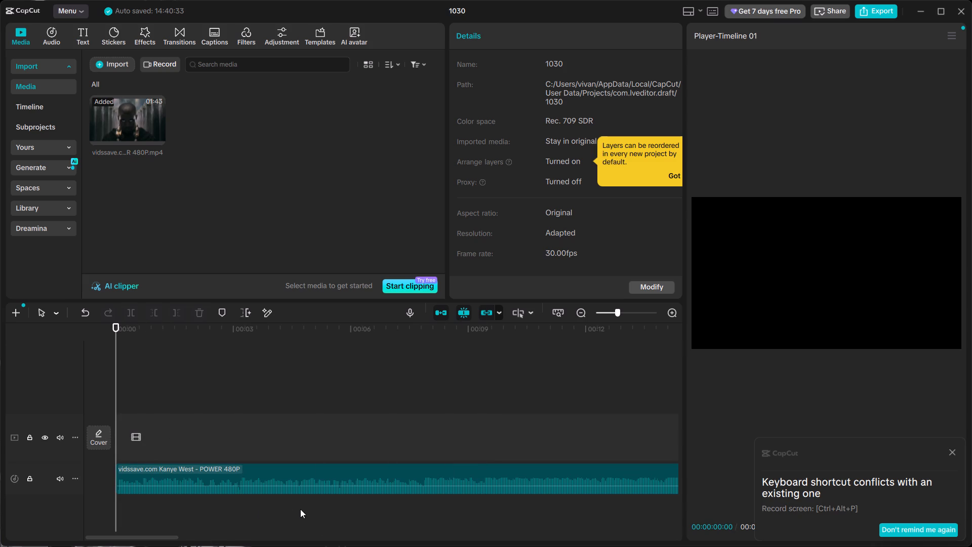
pyautogui.click(300, 509)
pyautogui.doubleClick(339, 511)
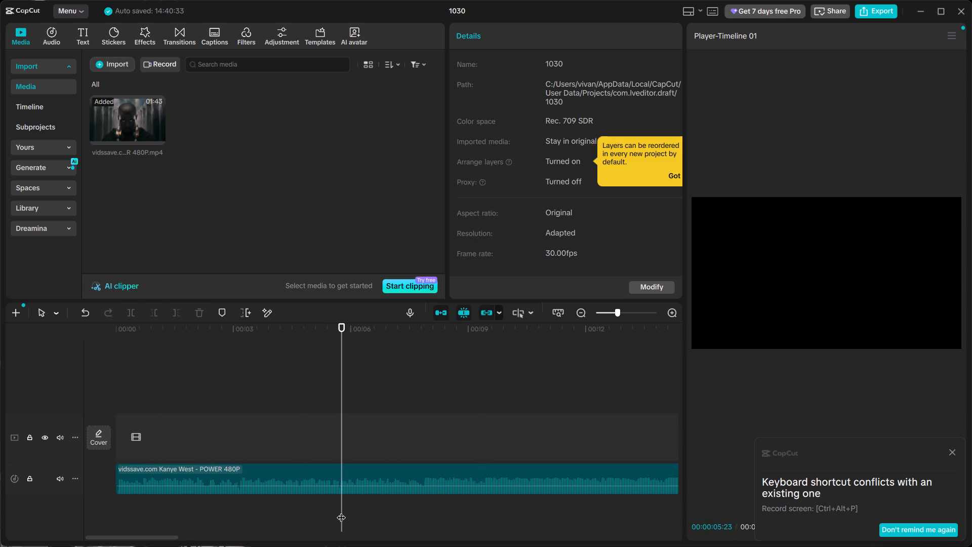
pyautogui.click(341, 511)
pyautogui.click(428, 510)
pyautogui.moveTo(428, 510); pyautogui.dragTo(424, 508)
pyautogui.doubleClick(485, 504)
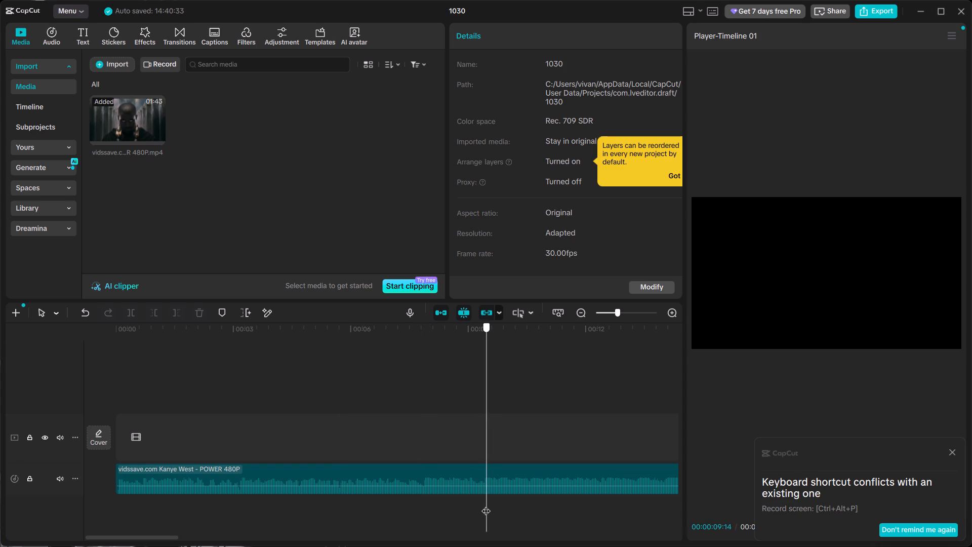
pyautogui.scroll(-6, 623, 476)
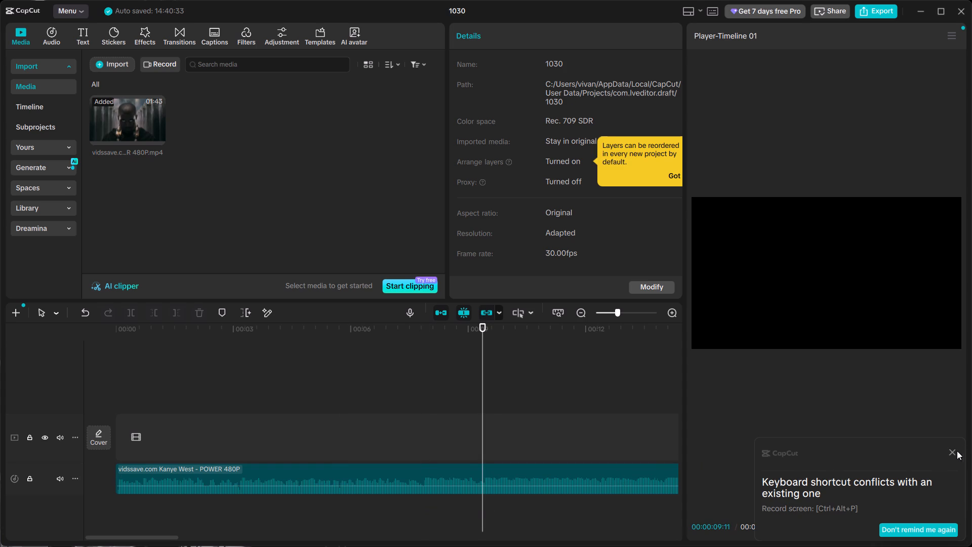
# Dismiss the notice about the keyboard shortcut conflict.
pyautogui.click(952, 451)
# Scrub through the POWER audio to about 01:05 and return the playhead to the start of the timeline.
pyautogui.click(519, 382)
pyautogui.moveTo(519, 382); pyautogui.dragTo(622, 377)
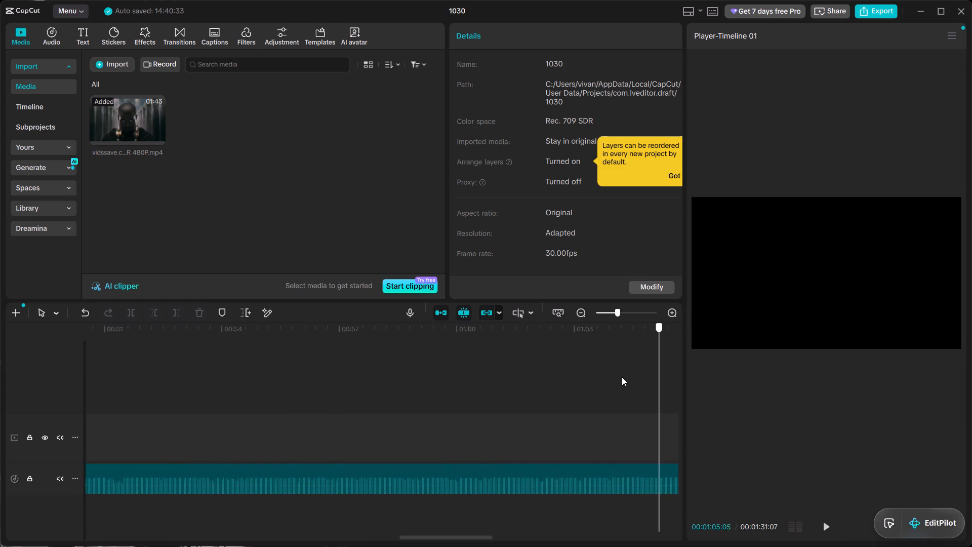
pyautogui.moveTo(622, 377); pyautogui.dragTo(0, 395)
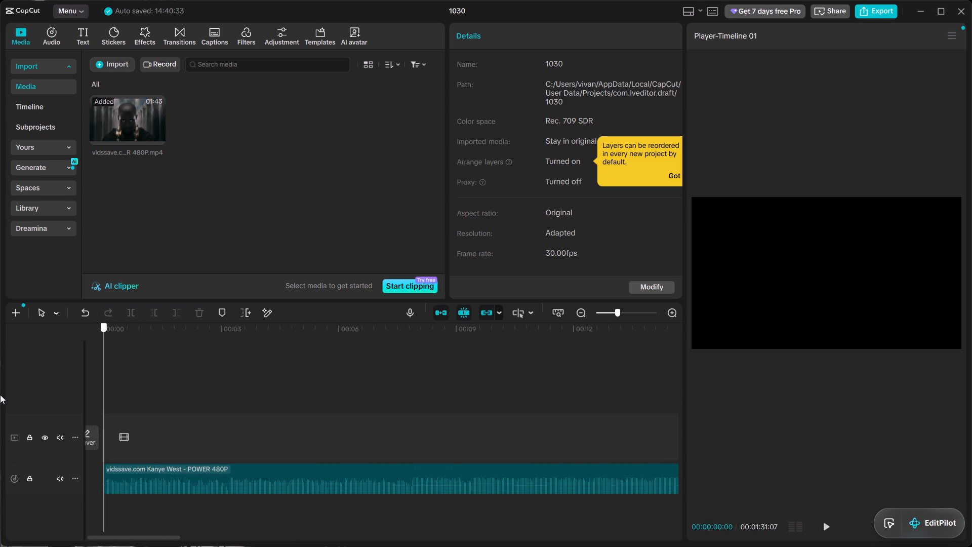
pyautogui.moveTo(0, 395); pyautogui.dragTo(0, 396)
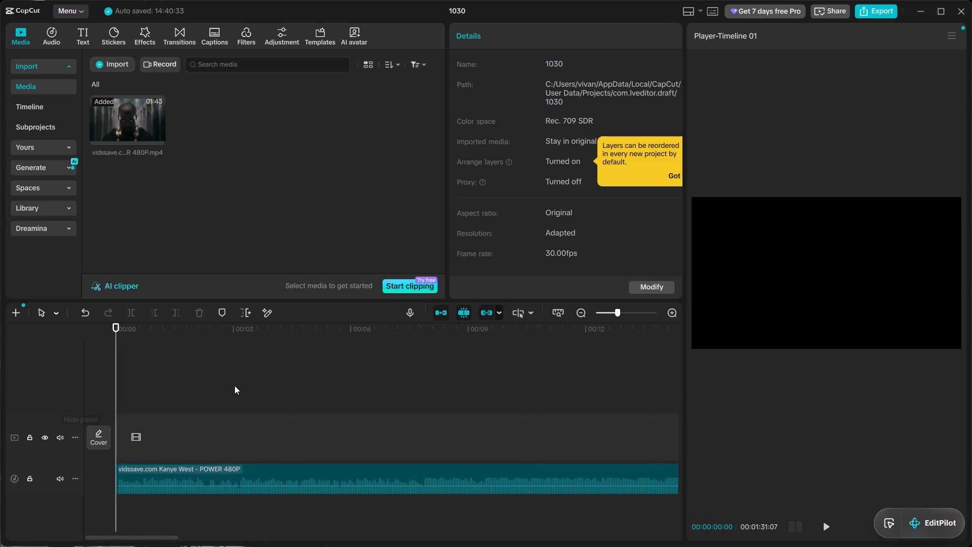
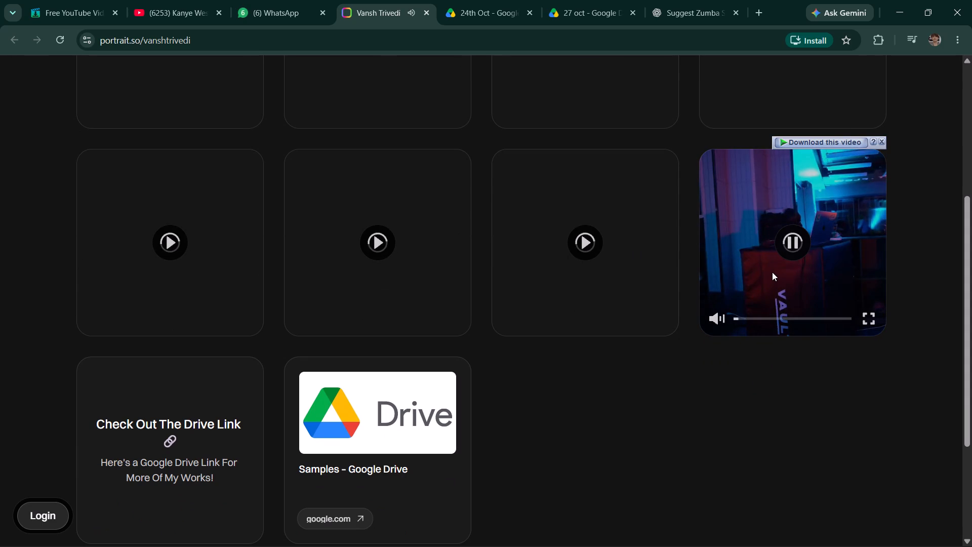
# Rewind the playing gym video on the portfolio page to its beginning.
pyautogui.moveTo(749, 318); pyautogui.dragTo(717, 320)
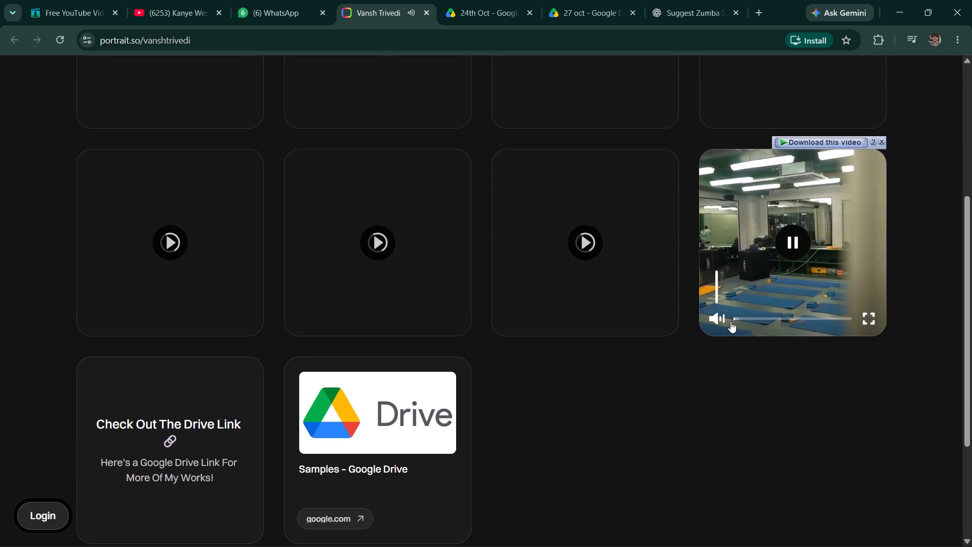
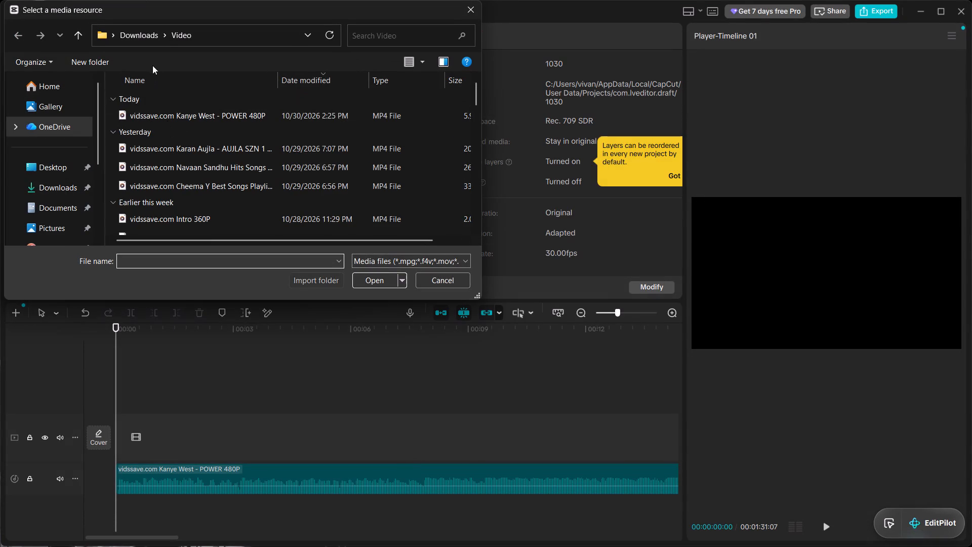
# Import all video clips from the drive-download folder inside Downloads > Compressed into the project media.
pyautogui.click(139, 23)
pyautogui.click(144, 29)
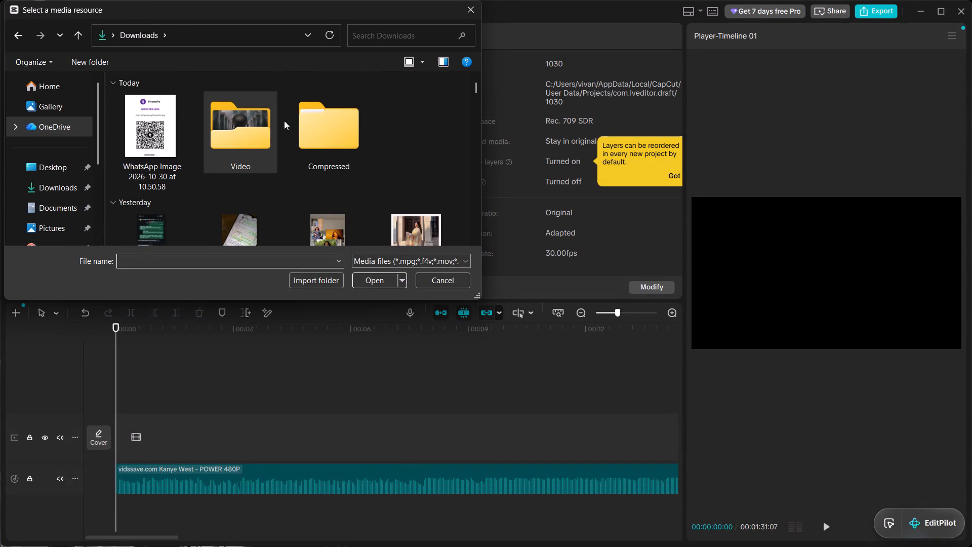
pyautogui.doubleClick(308, 121)
pyautogui.doubleClick(127, 139)
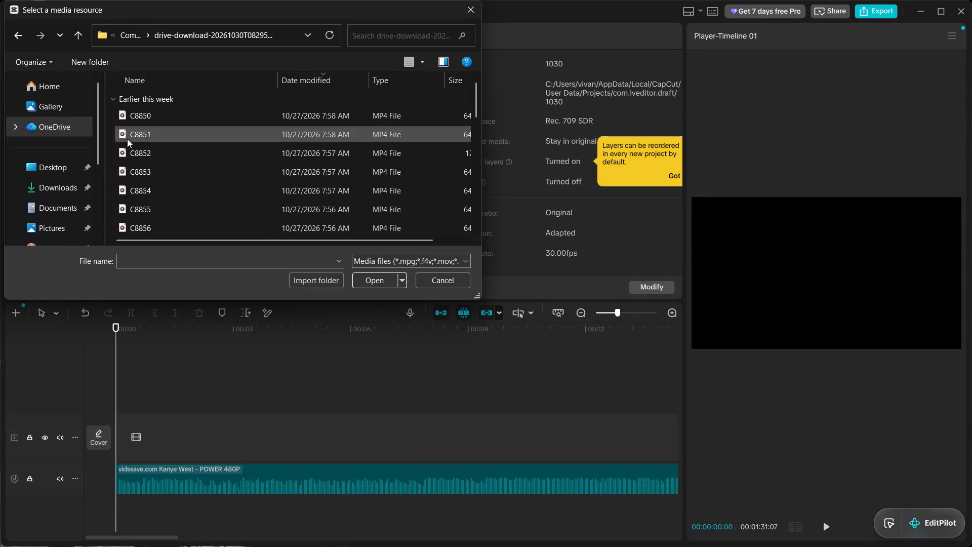
pyautogui.click(232, 166)
pyautogui.hotkey('ctrl', 'a')
pyautogui.press('Return')
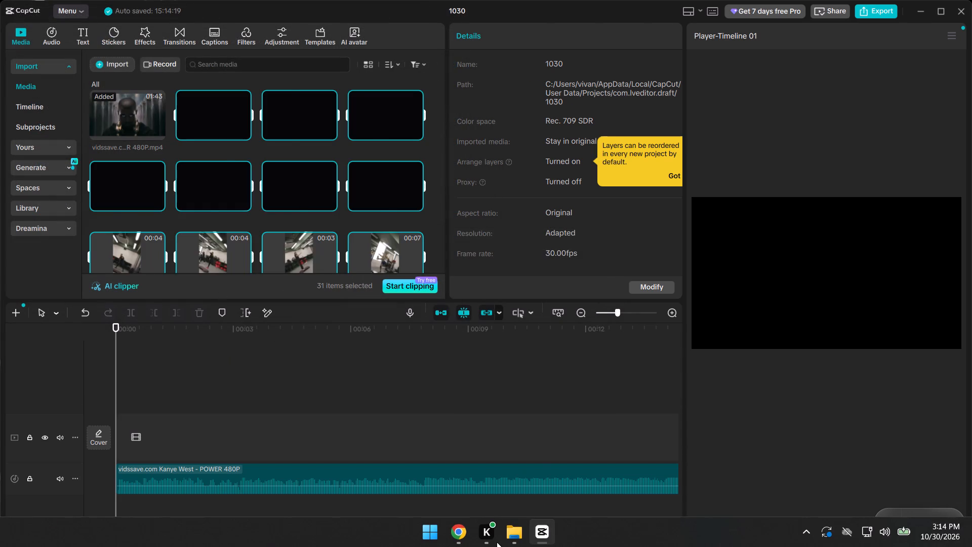
# Disconnect Proton VPN from its current server and return to the CapCut timeline.
pyautogui.click(803, 532)
pyautogui.click(801, 468)
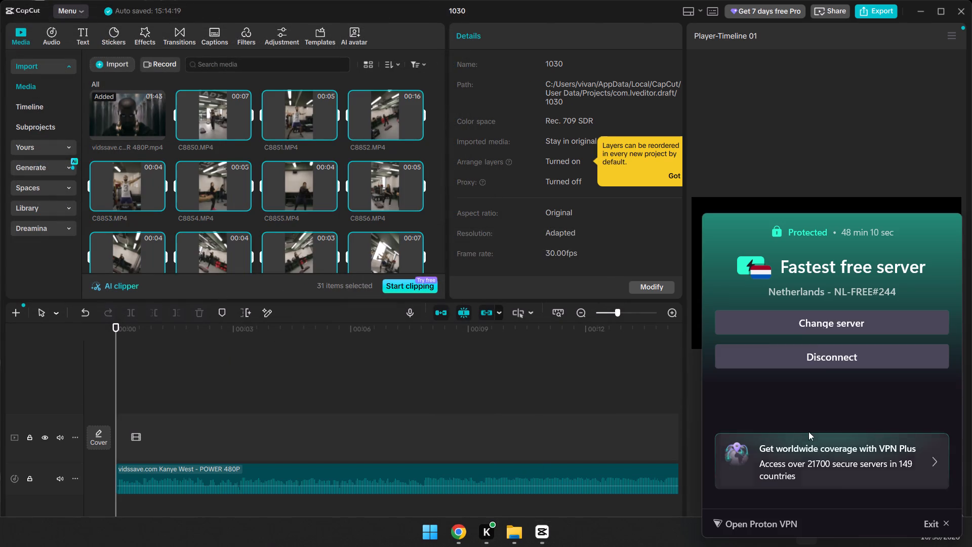
pyautogui.click(828, 362)
pyautogui.click(250, 358)
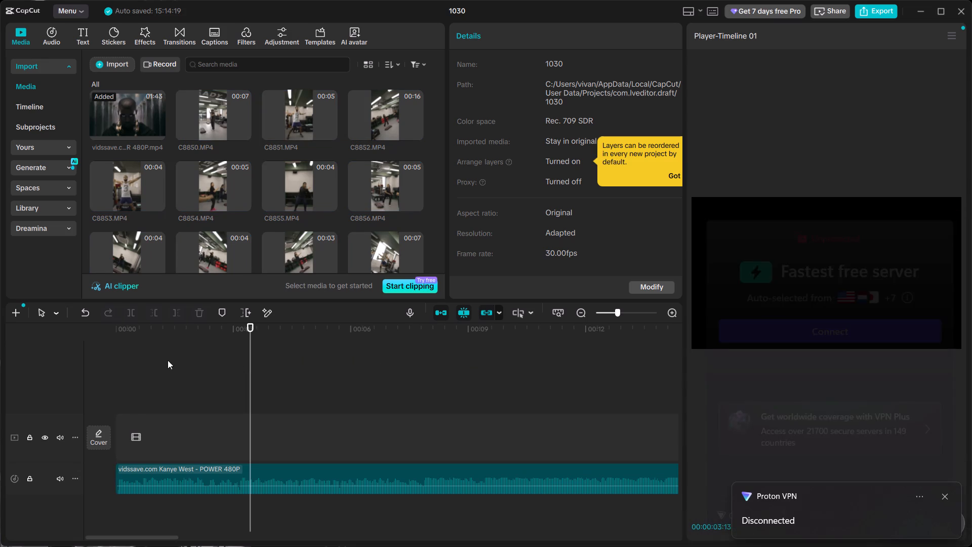
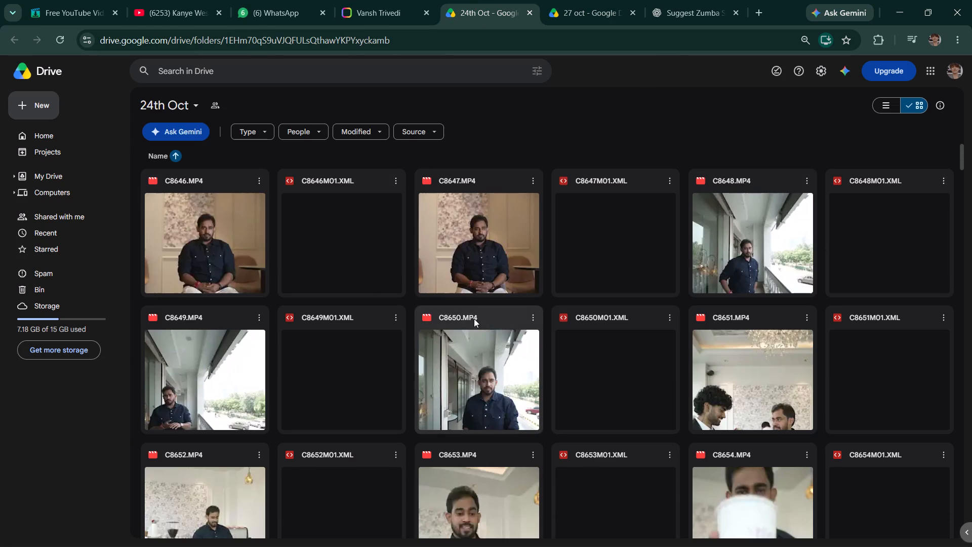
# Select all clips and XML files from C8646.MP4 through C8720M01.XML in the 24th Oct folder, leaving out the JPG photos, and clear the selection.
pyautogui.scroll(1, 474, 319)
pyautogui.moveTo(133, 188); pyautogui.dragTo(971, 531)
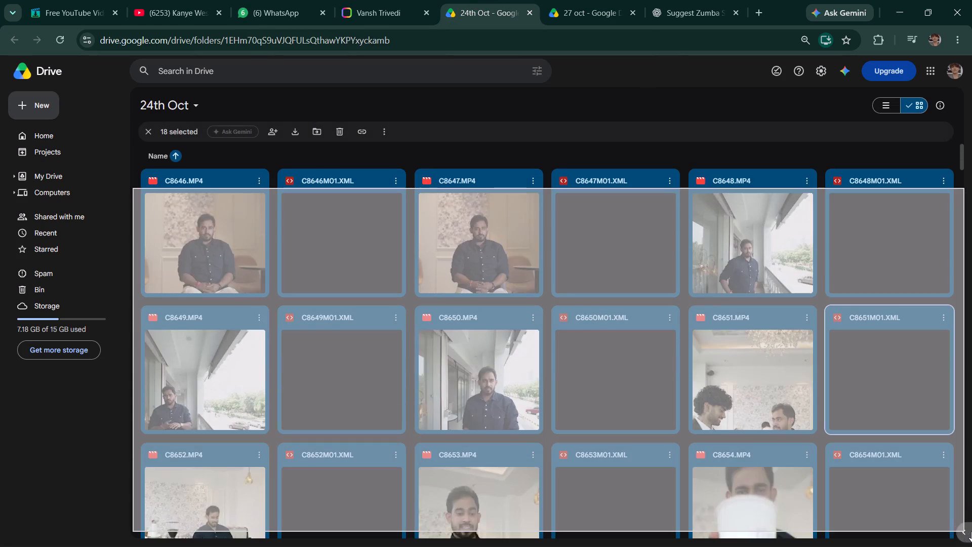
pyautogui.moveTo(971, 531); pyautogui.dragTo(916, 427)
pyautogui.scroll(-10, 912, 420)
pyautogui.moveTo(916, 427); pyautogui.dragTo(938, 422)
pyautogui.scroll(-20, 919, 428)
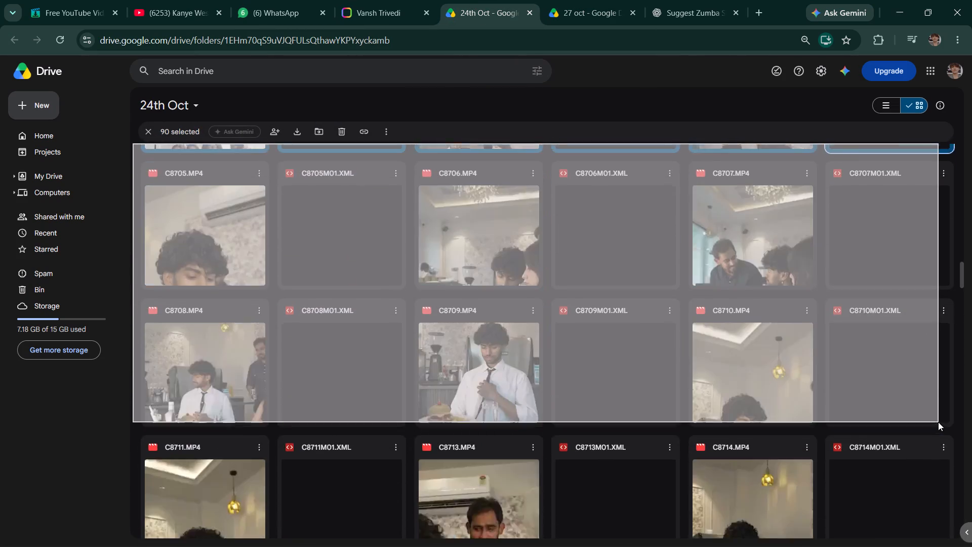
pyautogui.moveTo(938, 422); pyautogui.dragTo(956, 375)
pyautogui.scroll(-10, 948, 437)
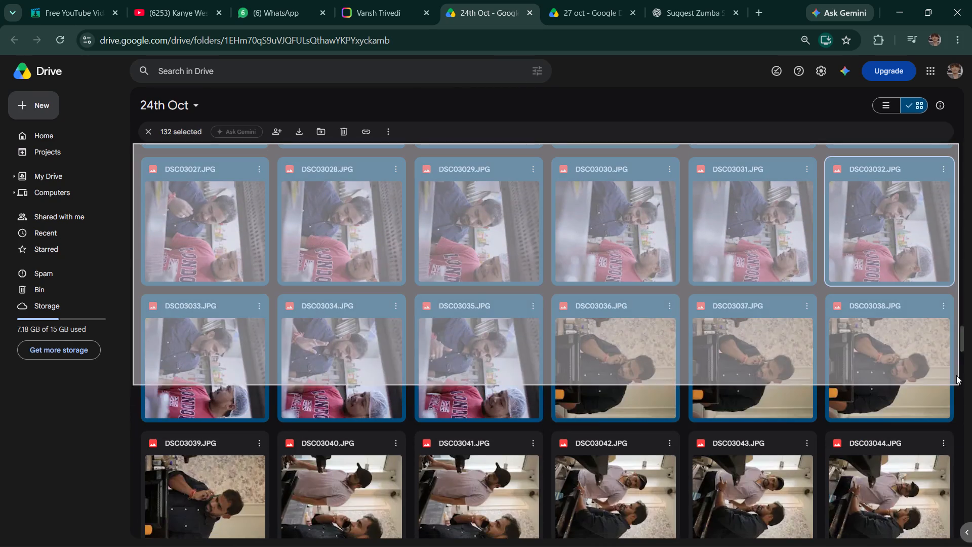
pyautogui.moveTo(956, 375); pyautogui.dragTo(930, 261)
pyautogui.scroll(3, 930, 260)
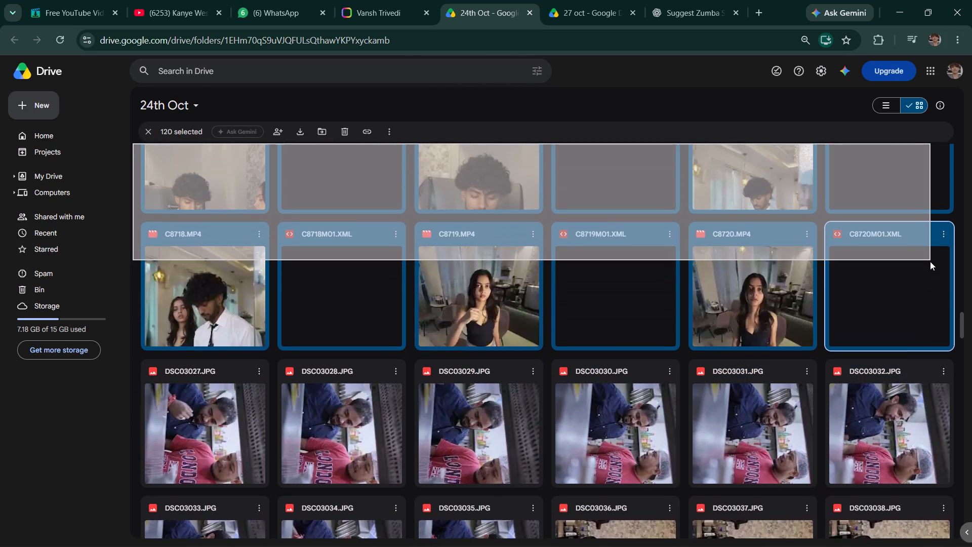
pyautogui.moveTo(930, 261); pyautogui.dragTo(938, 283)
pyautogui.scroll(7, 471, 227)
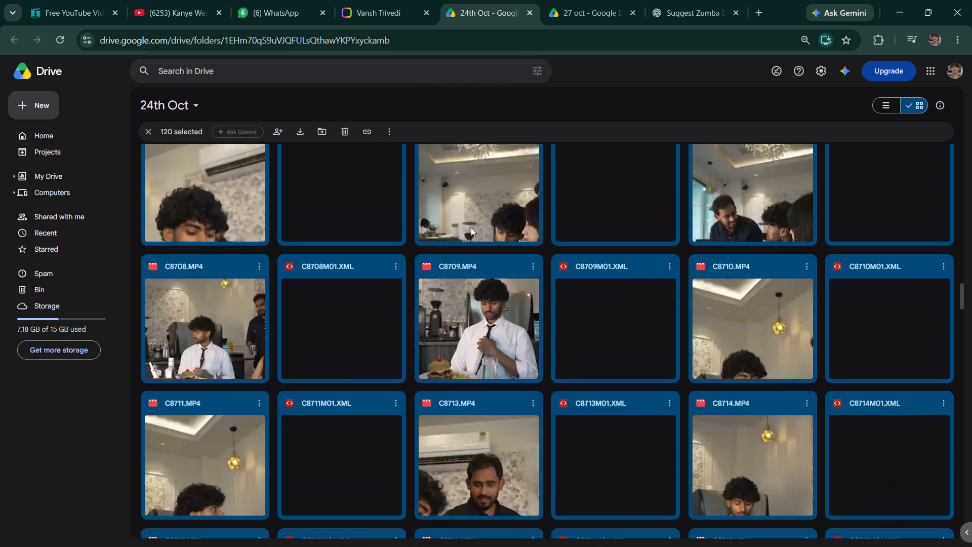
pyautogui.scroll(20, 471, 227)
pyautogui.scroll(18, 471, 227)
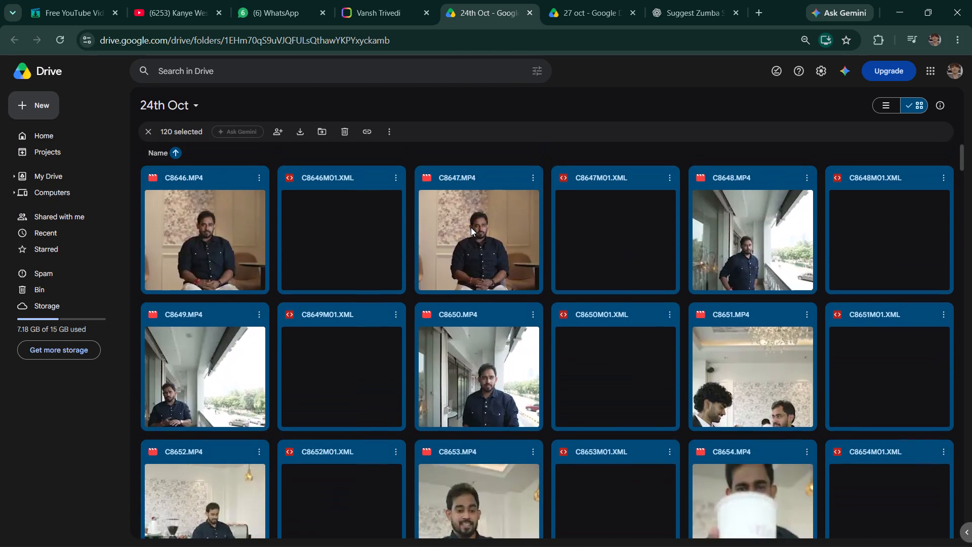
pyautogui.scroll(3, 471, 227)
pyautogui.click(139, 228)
# Open the clip C8646.MP4 from the 24th Oct folder for preview.
pyautogui.doubleClick(178, 233)
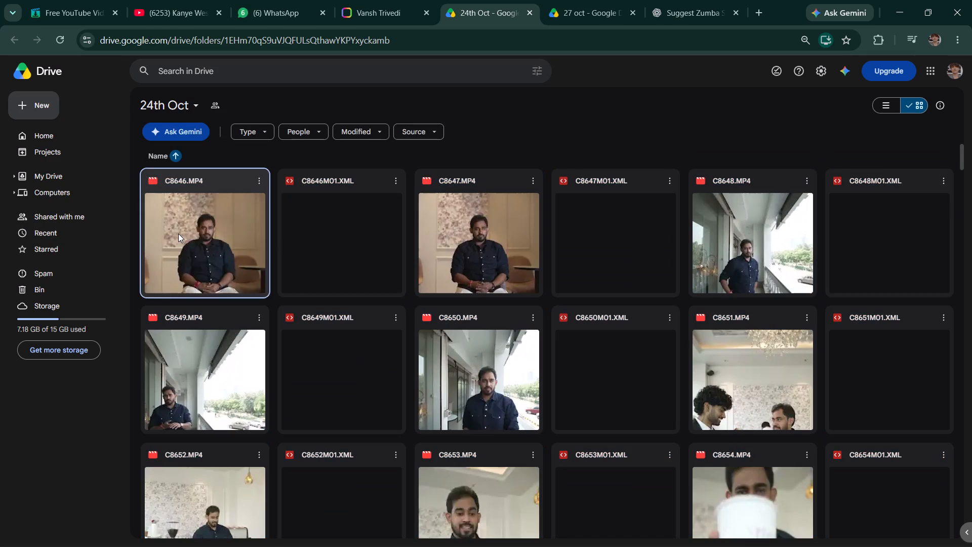
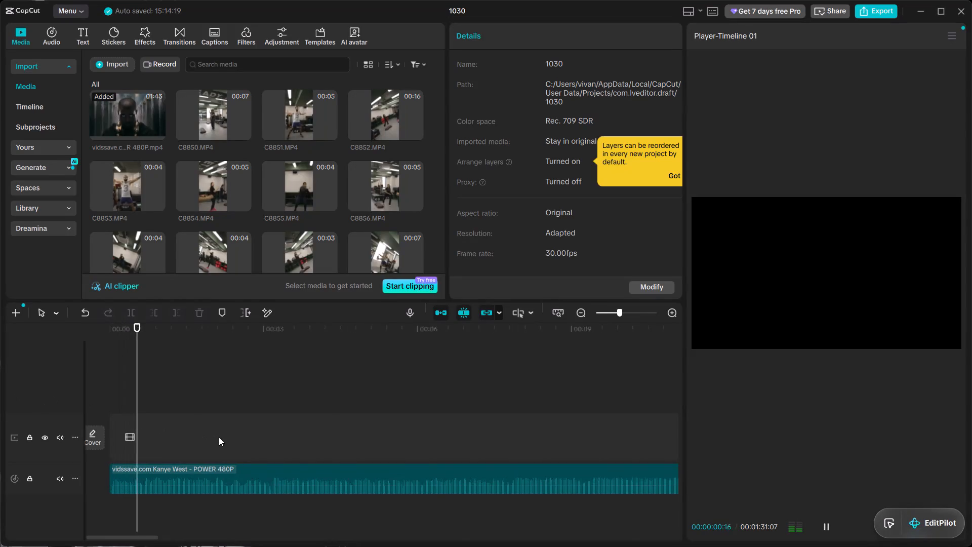
# Add a timeline marker on the first beat of the POWER audio, at about 00:00:00:18.
pyautogui.keyDown('ctrl'); pyautogui.scroll(8, 219, 437); pyautogui.keyUp('ctrl')
pyautogui.click(201, 365)
pyautogui.moveTo(200, 365); pyautogui.dragTo(0, 357)
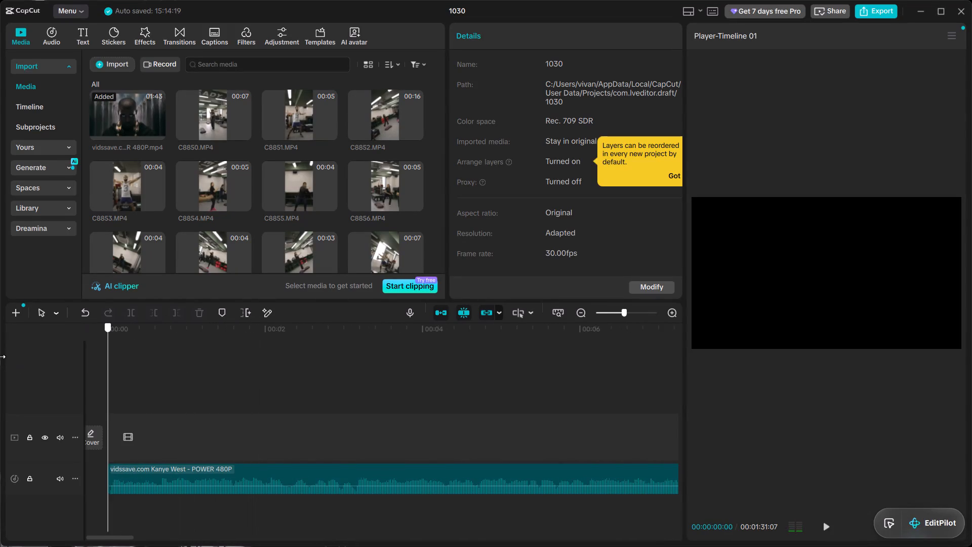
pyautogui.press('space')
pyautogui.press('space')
pyautogui.moveTo(170, 444); pyautogui.dragTo(174, 437)
pyautogui.moveTo(177, 435); pyautogui.dragTo(164, 430)
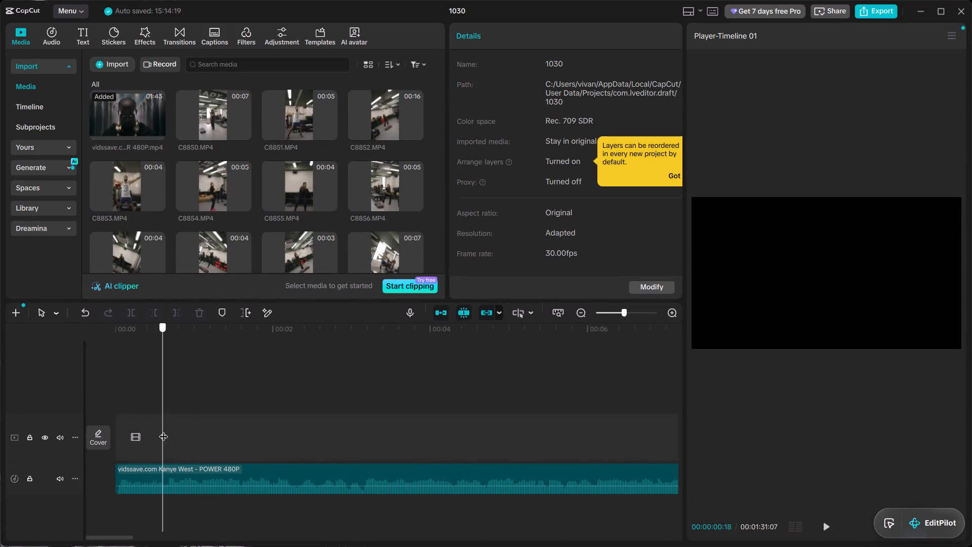
pyautogui.moveTo(164, 430); pyautogui.dragTo(165, 431)
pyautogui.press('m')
# Play through the POWER audio and add beat markers at about 1.6, 2.4 and 3.2 seconds, continuing playback to 00:00:04:11.
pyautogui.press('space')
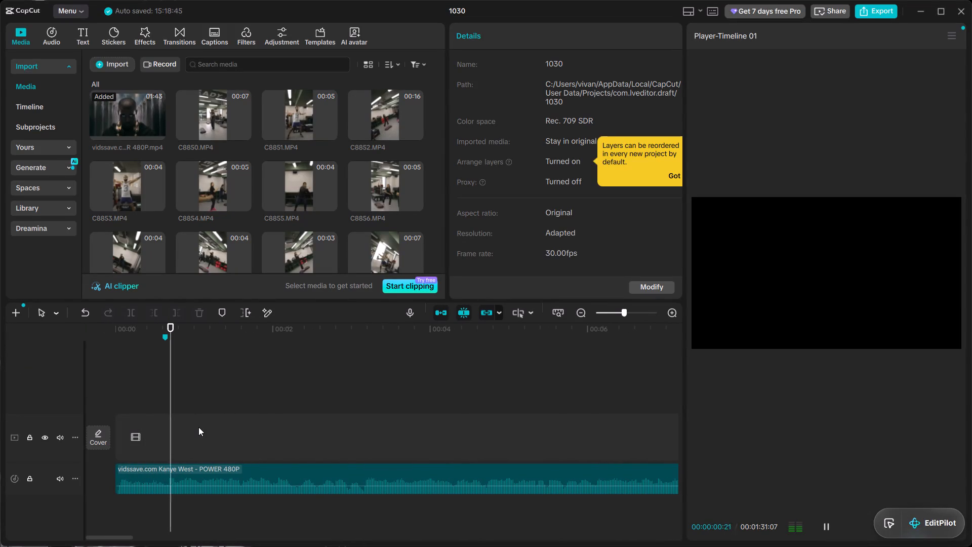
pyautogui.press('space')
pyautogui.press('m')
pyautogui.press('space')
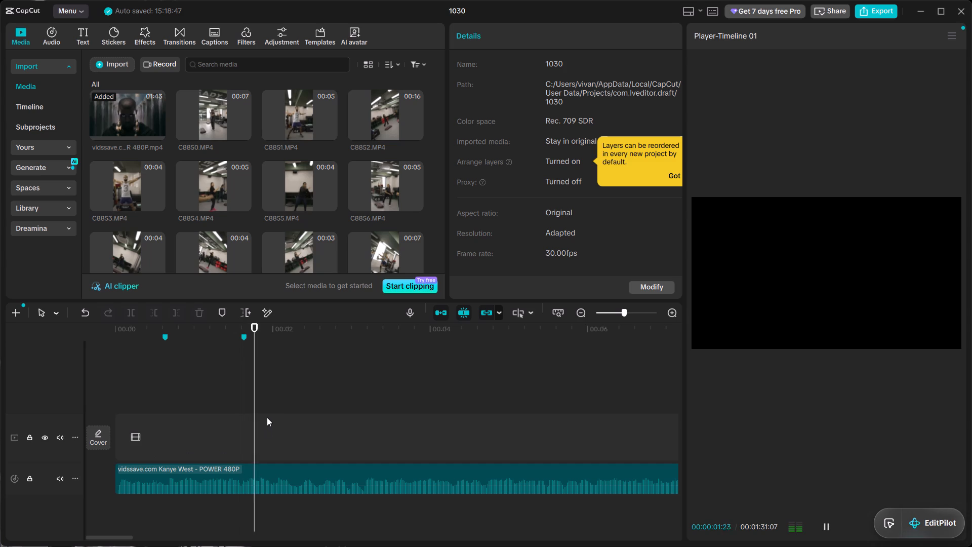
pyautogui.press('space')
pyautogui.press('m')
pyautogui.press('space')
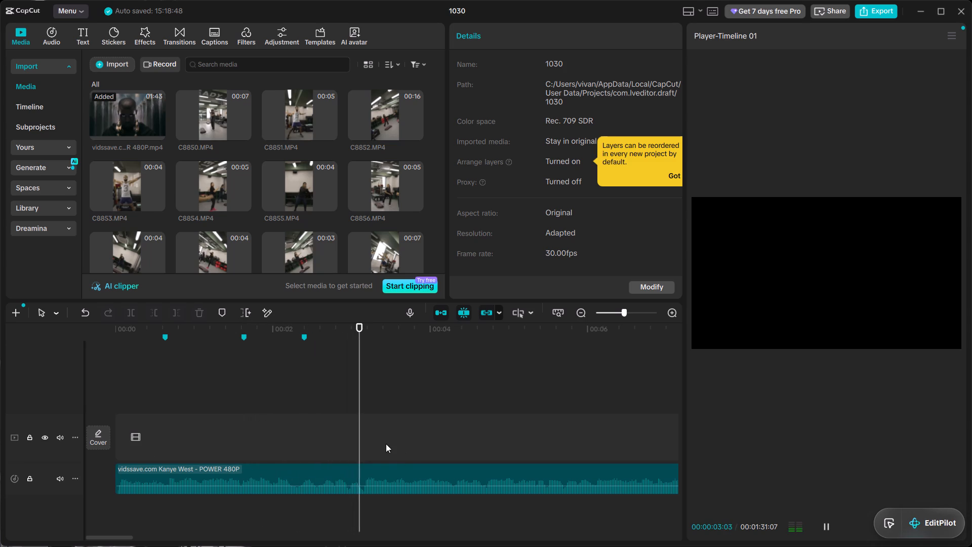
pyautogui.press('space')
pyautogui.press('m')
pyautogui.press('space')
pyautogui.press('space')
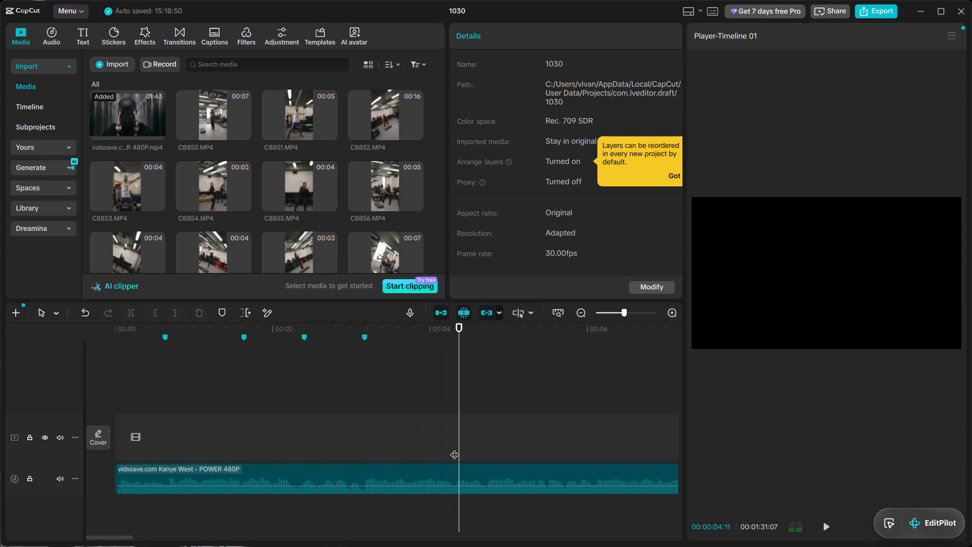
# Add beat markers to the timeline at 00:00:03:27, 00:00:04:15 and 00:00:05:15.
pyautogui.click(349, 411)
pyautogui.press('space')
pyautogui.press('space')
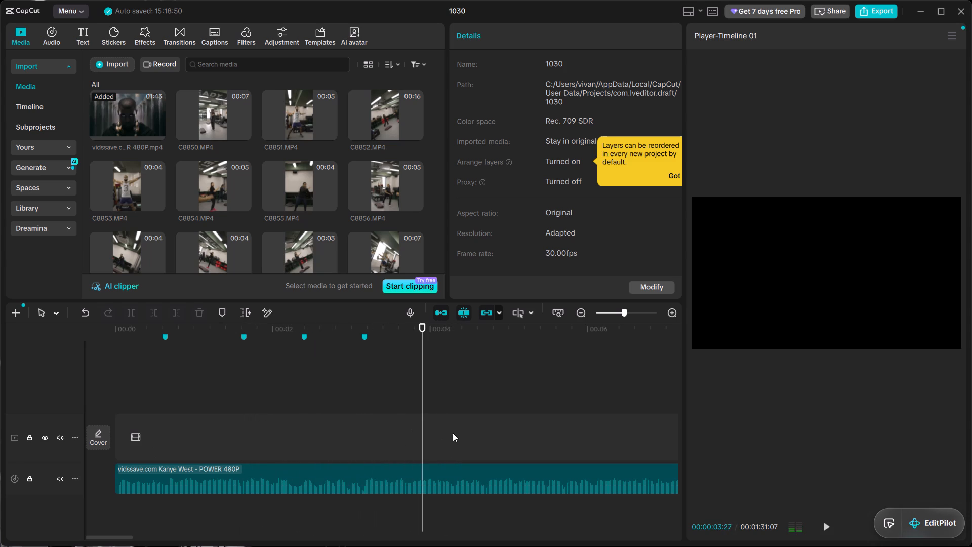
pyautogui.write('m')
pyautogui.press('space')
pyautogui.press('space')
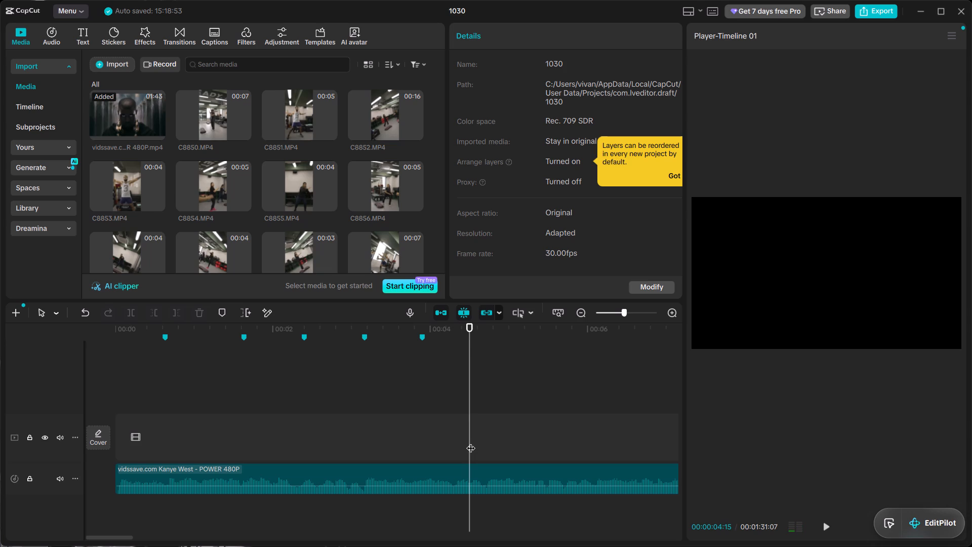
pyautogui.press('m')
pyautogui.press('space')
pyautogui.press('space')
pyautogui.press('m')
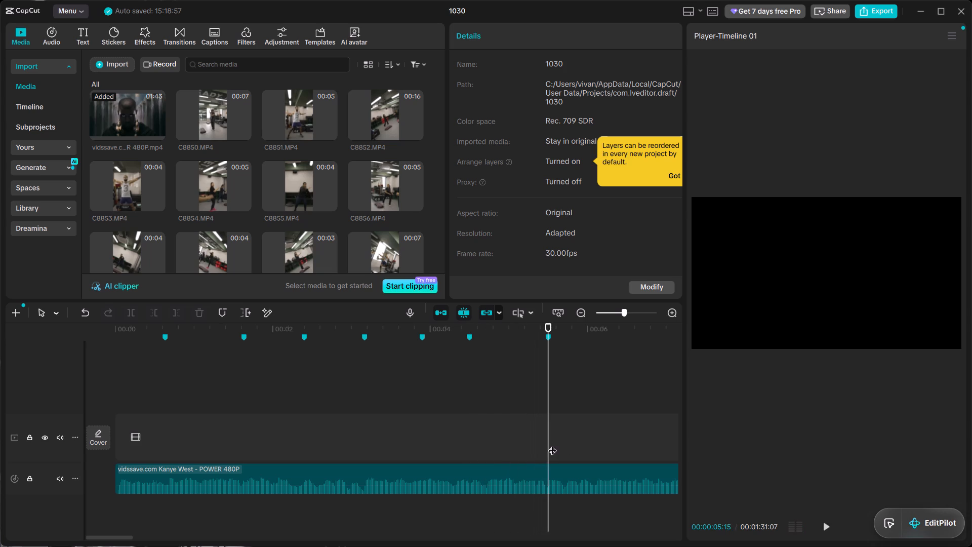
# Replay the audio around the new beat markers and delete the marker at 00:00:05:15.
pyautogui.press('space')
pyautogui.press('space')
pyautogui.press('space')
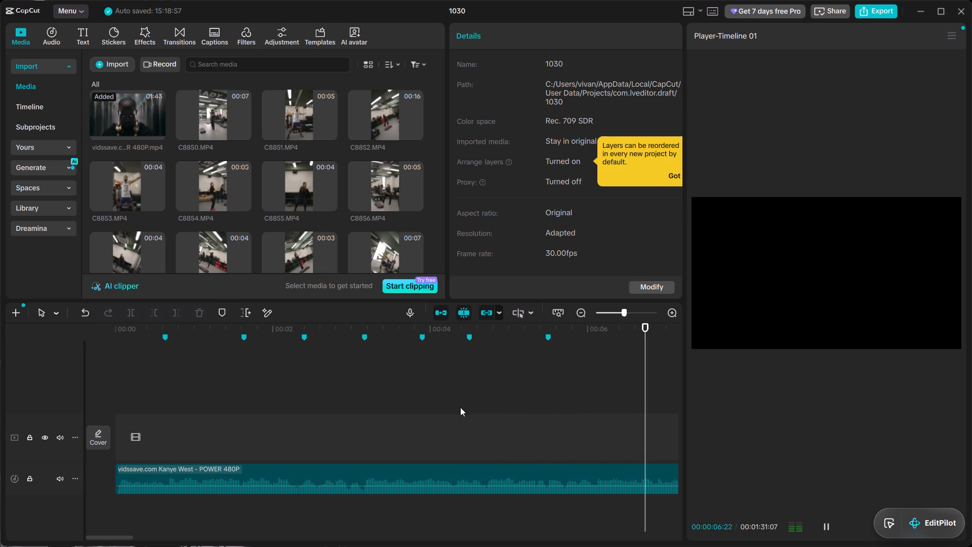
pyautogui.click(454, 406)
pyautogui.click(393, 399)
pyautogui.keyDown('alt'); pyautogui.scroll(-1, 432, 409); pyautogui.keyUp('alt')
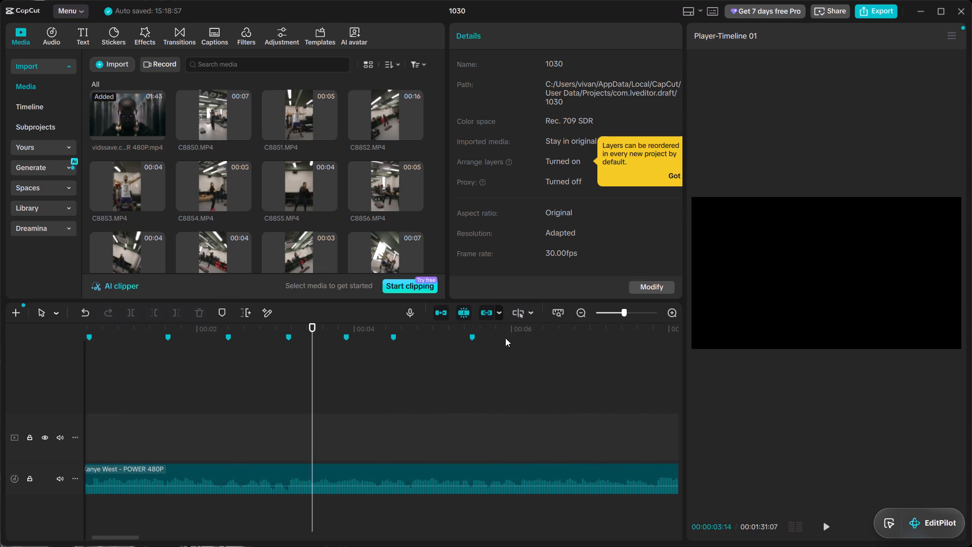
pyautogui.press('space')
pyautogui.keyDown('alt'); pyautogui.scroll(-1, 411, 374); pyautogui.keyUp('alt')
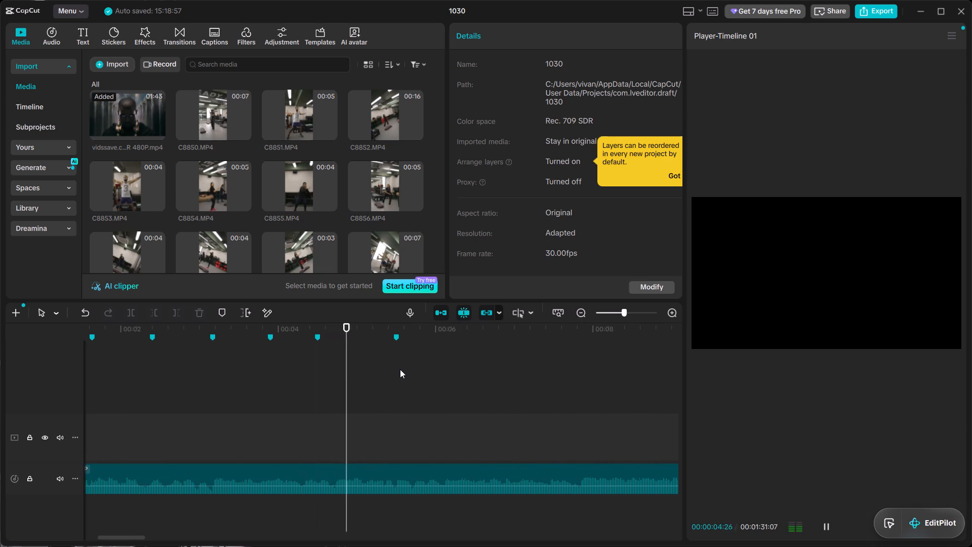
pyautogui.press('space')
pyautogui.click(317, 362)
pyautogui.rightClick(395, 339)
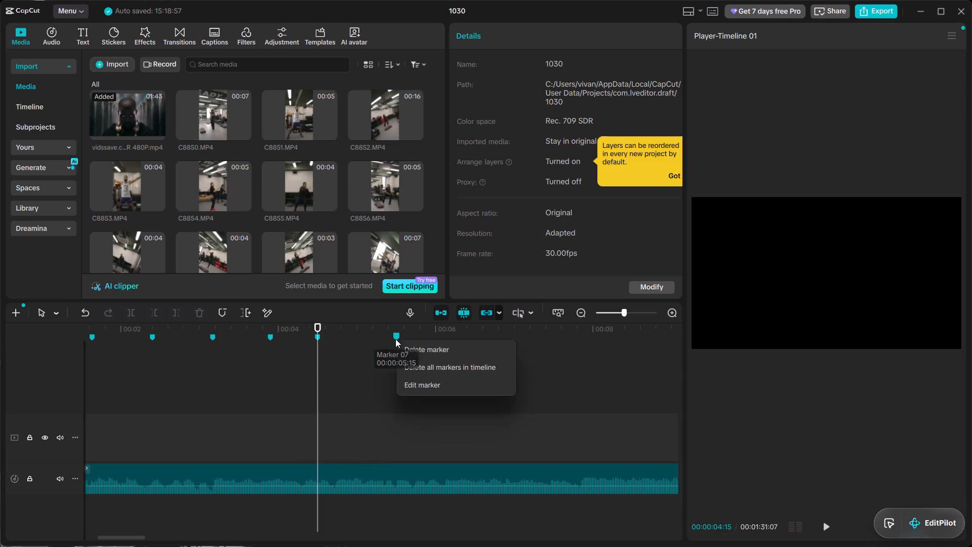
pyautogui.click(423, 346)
# Replace the beat marker at 00:00:04:15 with a new one on the beat at 00:00:04:22.
pyautogui.press('space')
pyautogui.press('space')
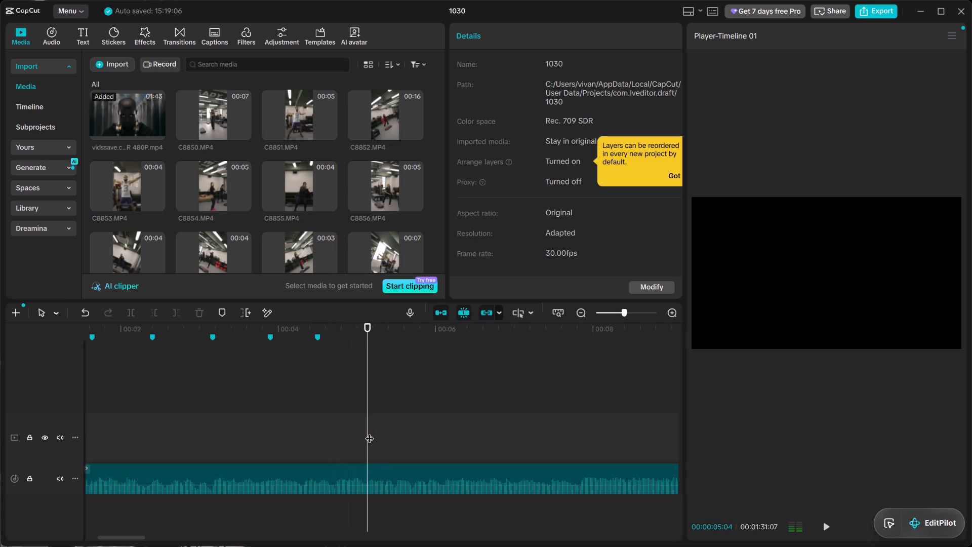
pyautogui.click(331, 412)
pyautogui.click(322, 409)
pyautogui.click(318, 407)
pyautogui.press('space')
pyautogui.press('space')
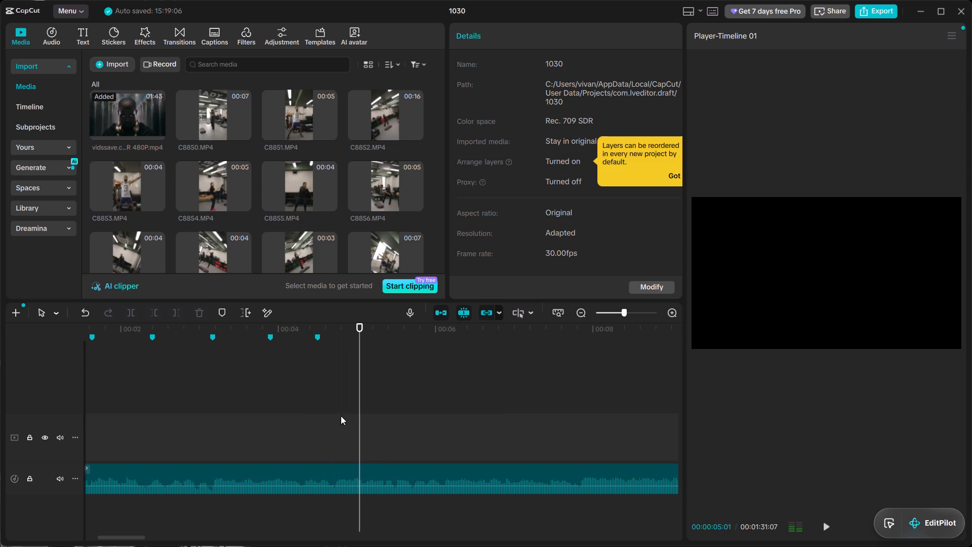
pyautogui.click(344, 417)
pyautogui.click(327, 413)
pyautogui.moveTo(327, 413); pyautogui.dragTo(349, 421)
pyautogui.press('space')
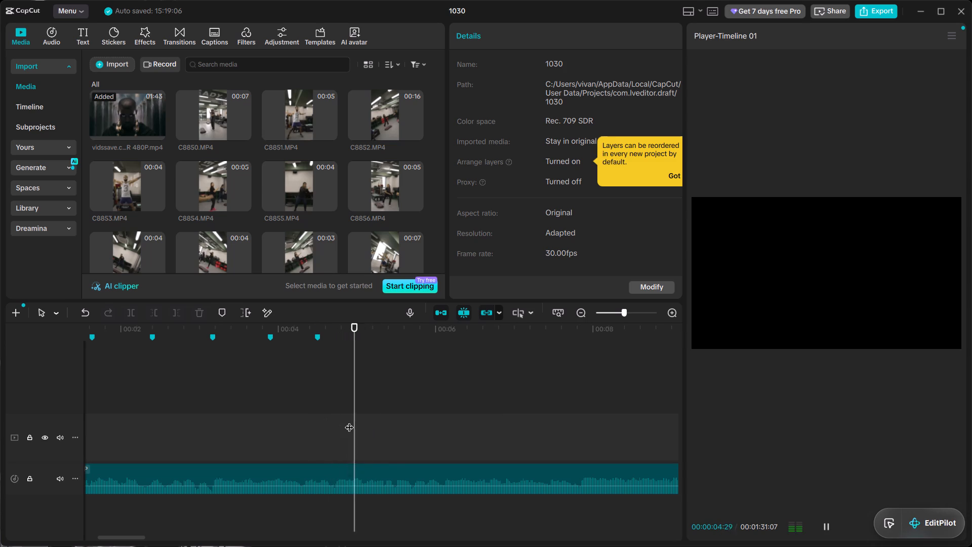
pyautogui.click(349, 421)
pyautogui.moveTo(349, 421); pyautogui.dragTo(337, 417)
pyautogui.press('space')
pyautogui.click(337, 417)
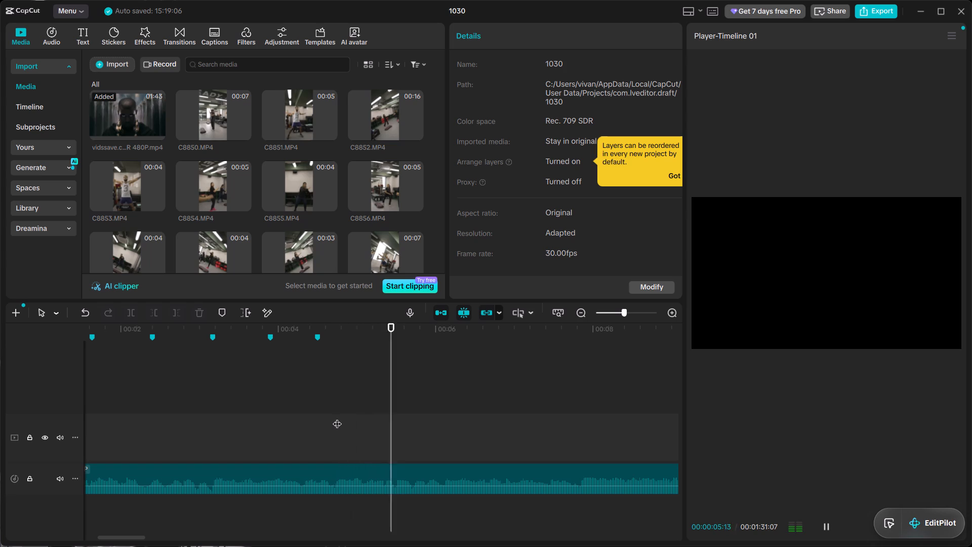
pyautogui.press('m')
pyautogui.click(319, 340)
pyautogui.rightClick(319, 340)
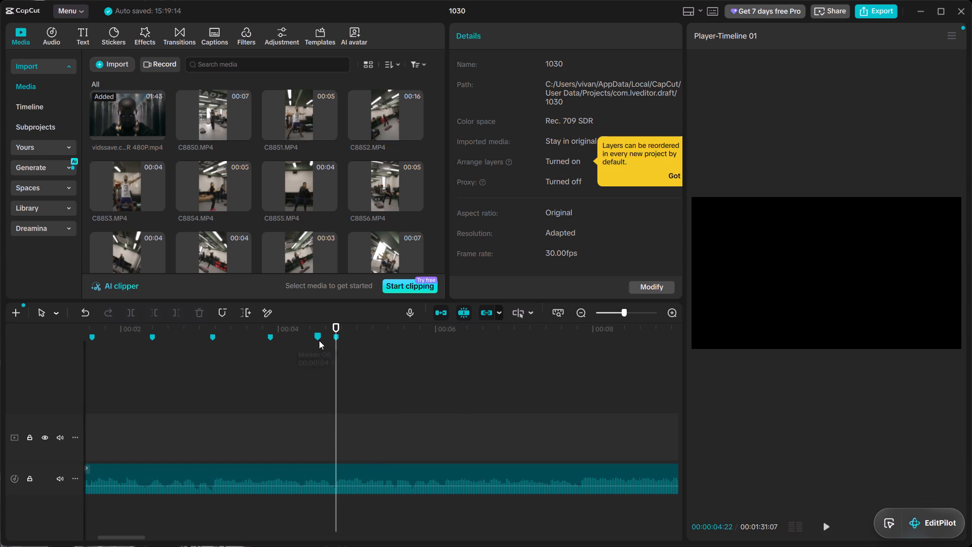
pyautogui.click(354, 349)
# Find the following beat by ear and add a timeline marker at about 00:00:06:12.
pyautogui.press('space')
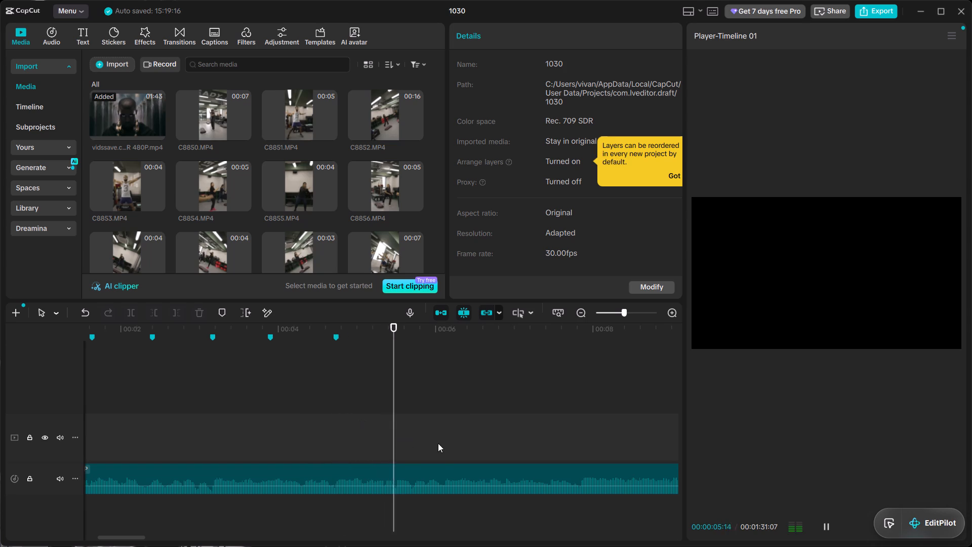
pyautogui.press('space')
pyautogui.press('space')
pyautogui.press('space')
pyautogui.doubleClick(471, 453)
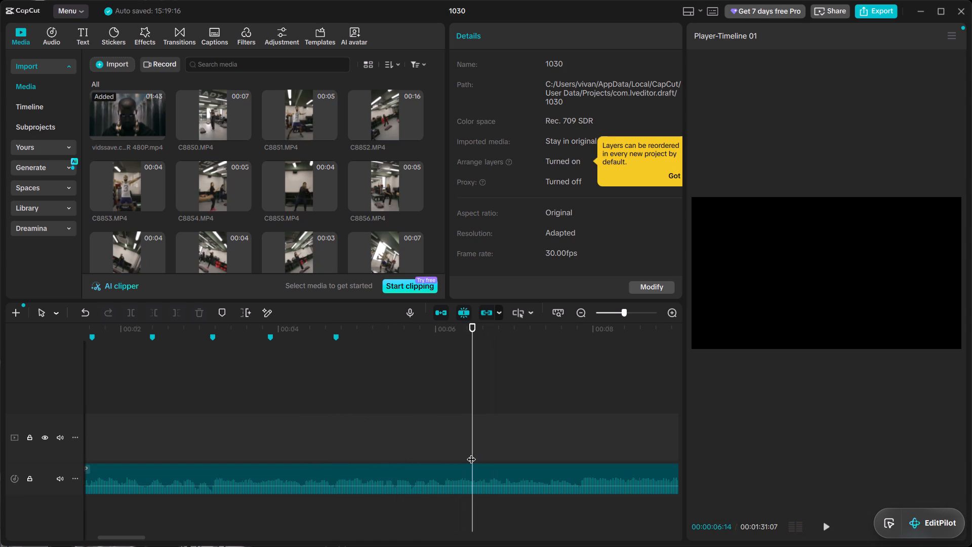
pyautogui.press('m')
# Play the audio past the last marker and add another beat marker at 00:00:07:25.
pyautogui.press('space')
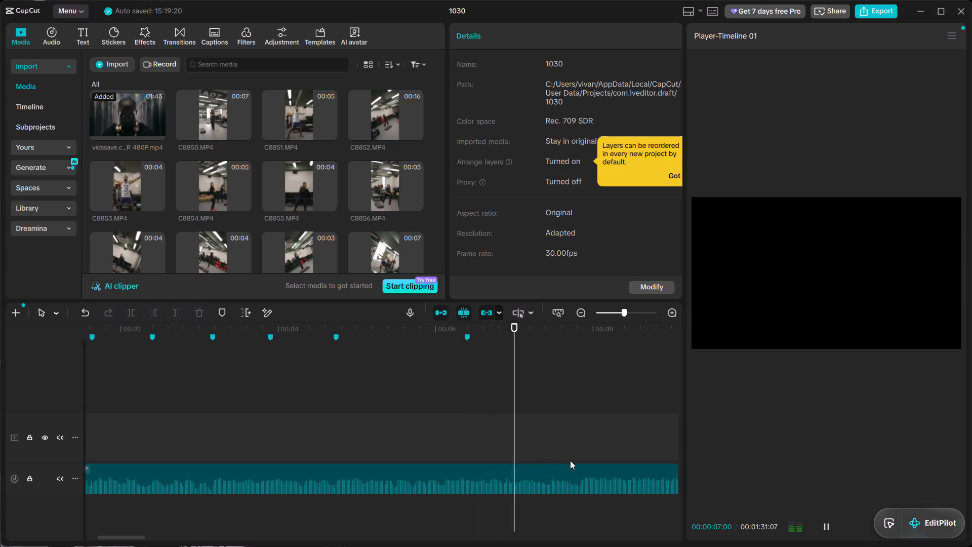
pyautogui.press('space')
pyautogui.click(541, 446)
pyautogui.moveTo(541, 446); pyautogui.dragTo(549, 449)
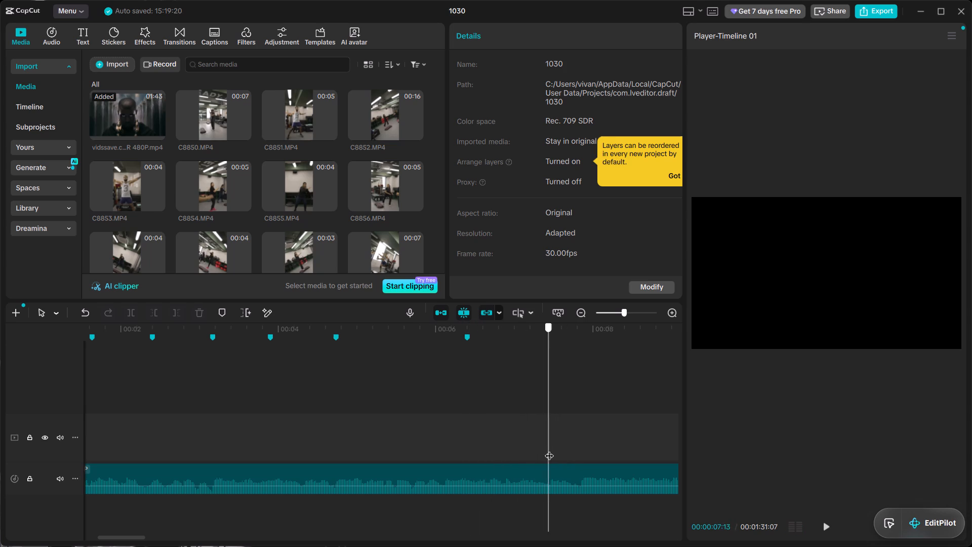
pyautogui.moveTo(549, 449); pyautogui.dragTo(466, 433)
pyautogui.press('space')
pyautogui.keyDown('alt'); pyautogui.scroll(-2, 501, 441); pyautogui.keyUp('alt')
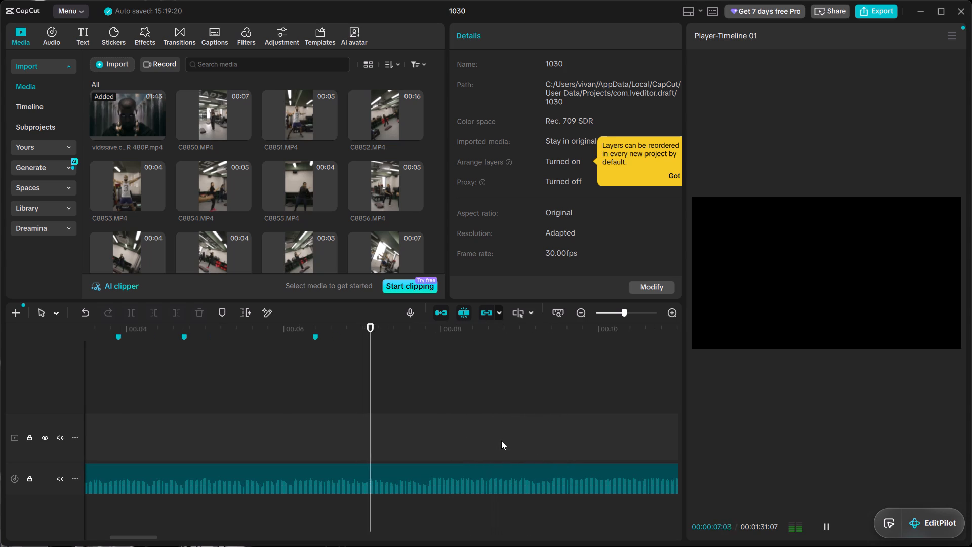
pyautogui.keyDown('alt'); pyautogui.scroll(-1, 452, 437); pyautogui.keyUp('alt')
pyautogui.press('space')
pyautogui.doubleClick(353, 437)
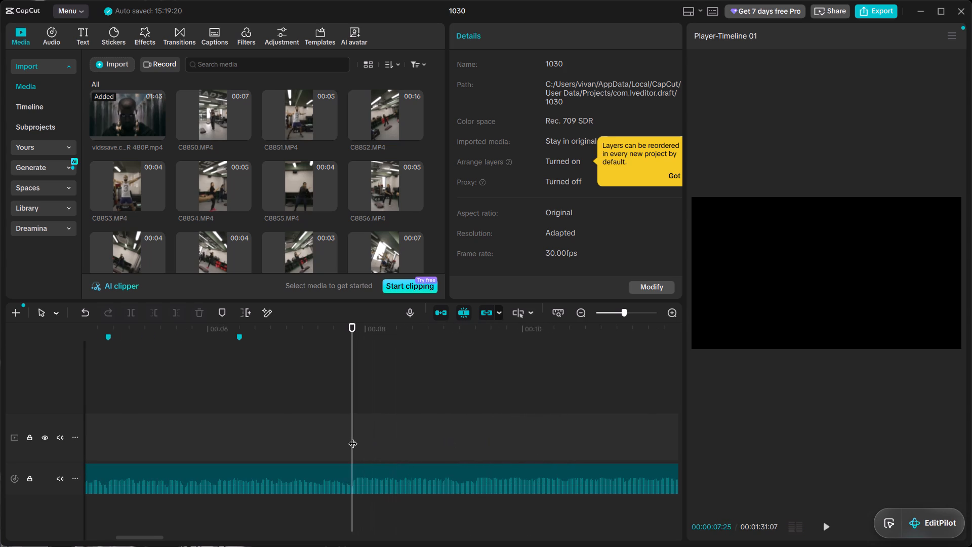
pyautogui.press('space')
pyautogui.click(351, 437)
pyautogui.press('m')
# Play the audio from the start against the beat markers and delete the first marker, located before 00:01.
pyautogui.click(287, 411)
pyautogui.moveTo(287, 411); pyautogui.dragTo(0, 411)
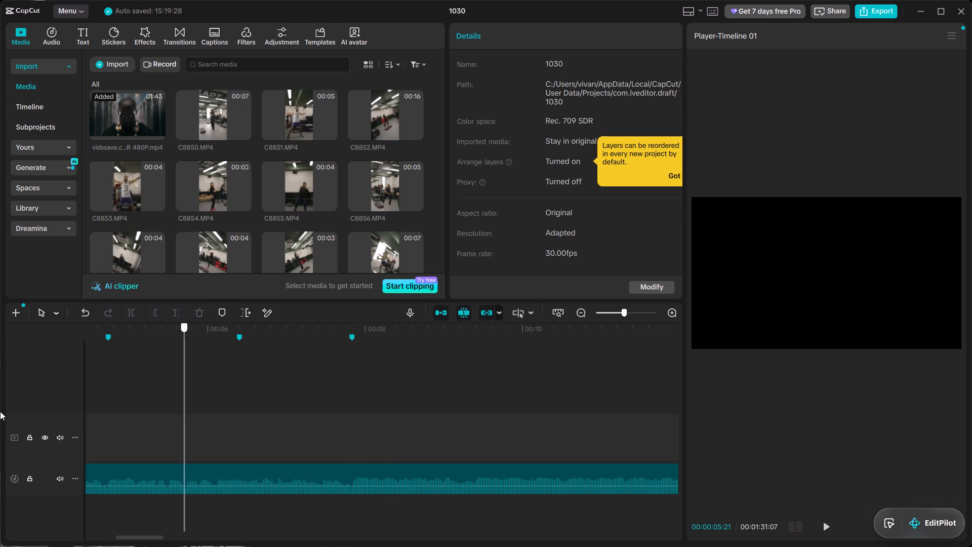
pyautogui.moveTo(0, 411); pyautogui.dragTo(0, 419)
pyautogui.press('space')
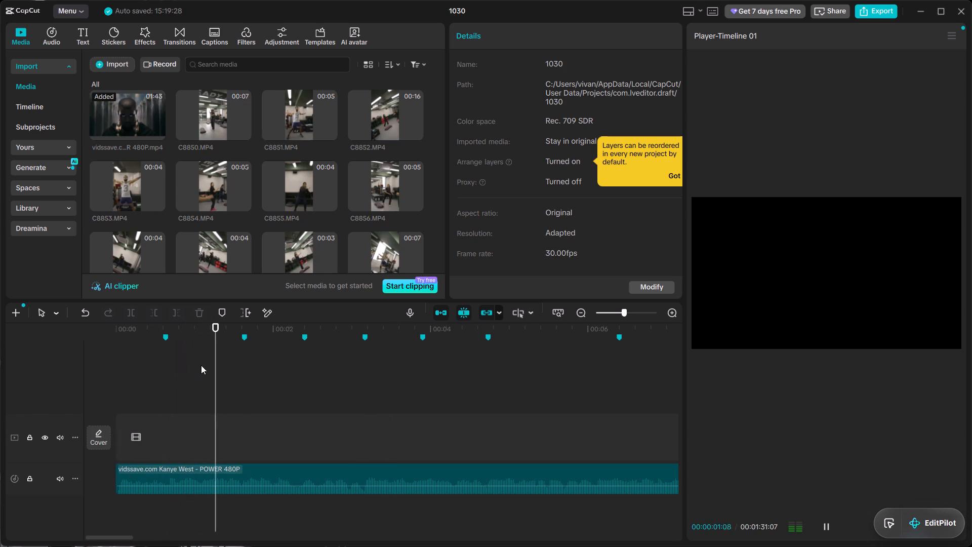
pyautogui.click(189, 390)
pyautogui.moveTo(189, 390); pyautogui.dragTo(107, 366)
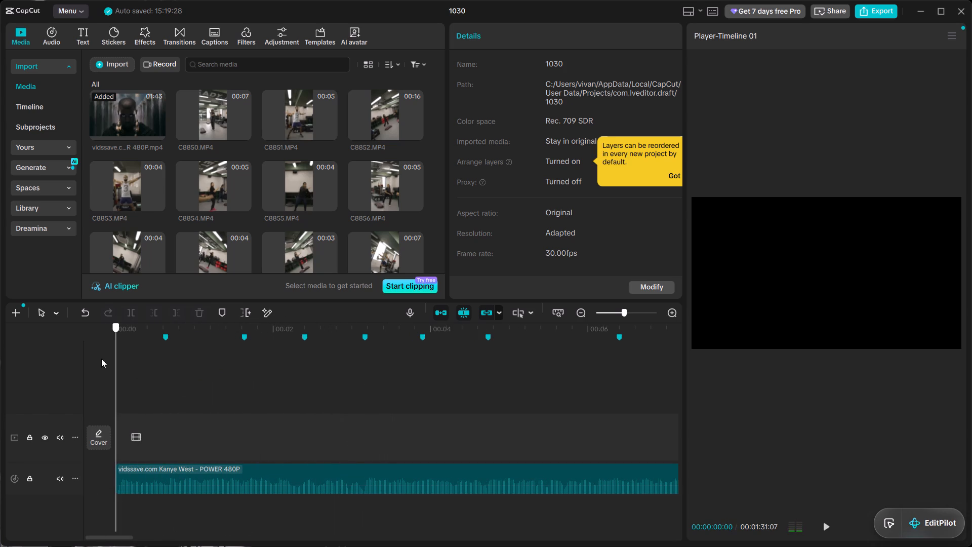
pyautogui.press('space')
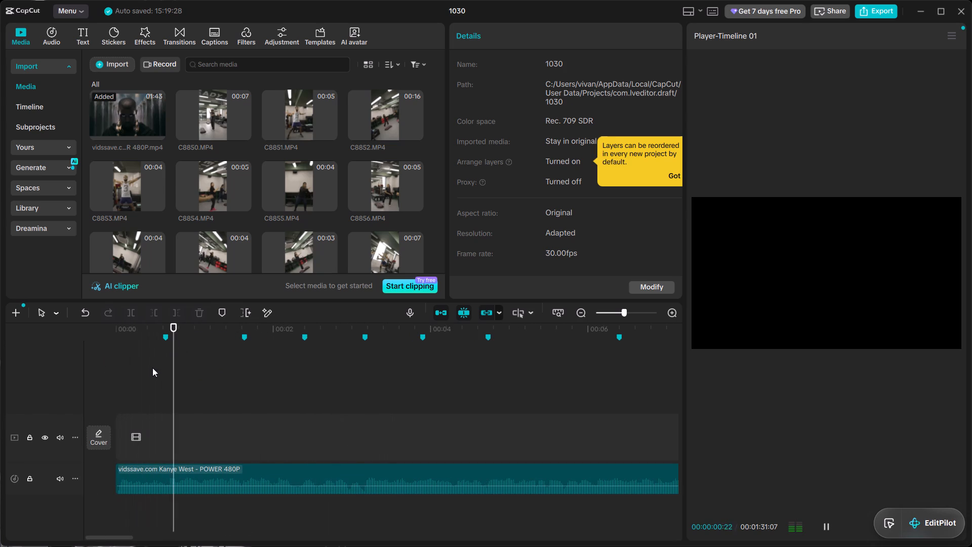
pyautogui.press('space')
pyautogui.press('space')
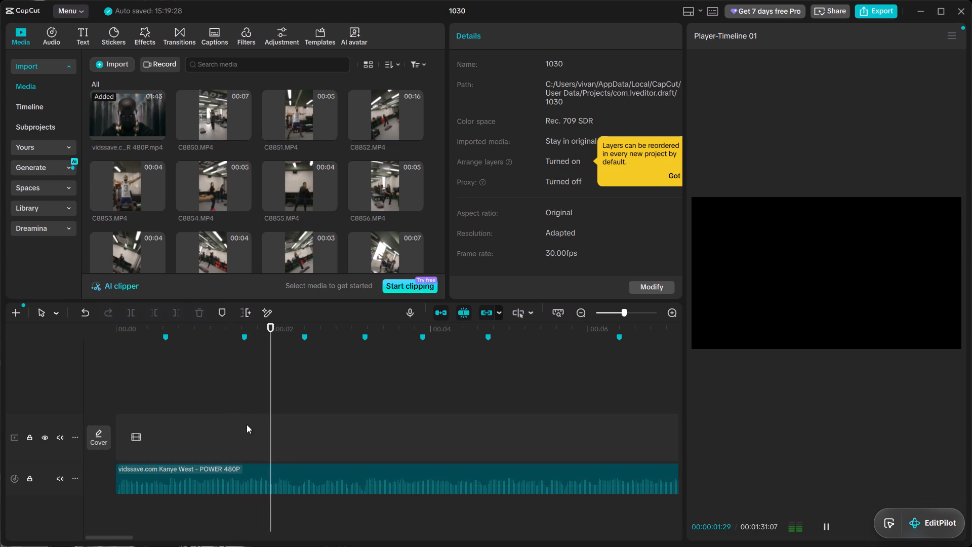
pyautogui.press('space')
pyautogui.click(241, 421)
pyautogui.press('space')
pyautogui.click(242, 418)
pyautogui.press('space')
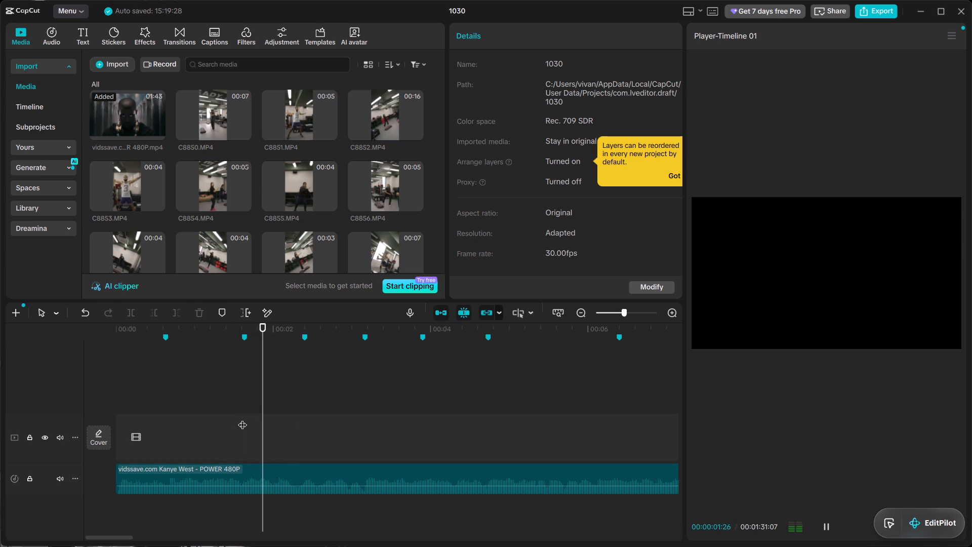
pyautogui.click(242, 418)
pyautogui.rightClick(164, 337)
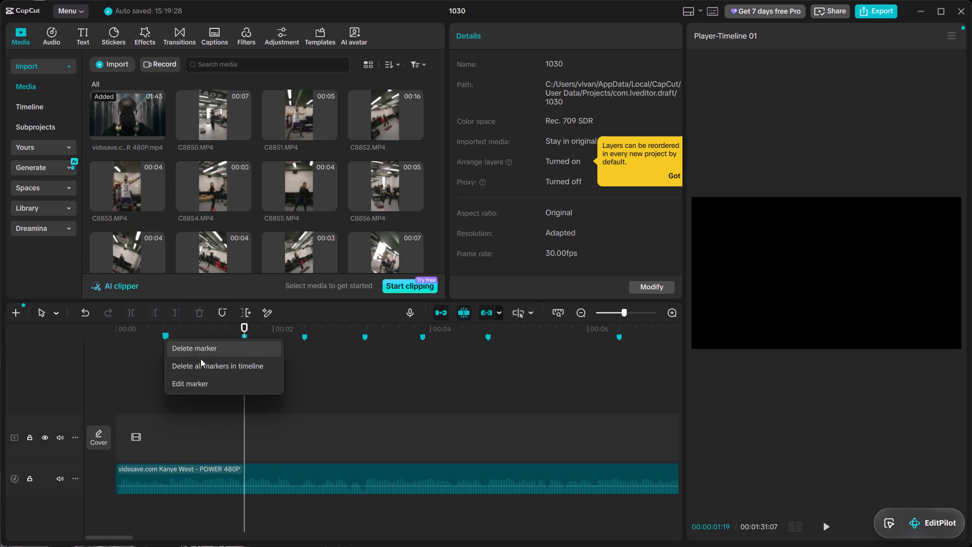
pyautogui.click(200, 346)
# Replay the audio from the start and delete the beat marker at 00:00:02:12.
pyautogui.click(195, 390)
pyautogui.moveTo(191, 390); pyautogui.dragTo(44, 370)
pyautogui.press('space')
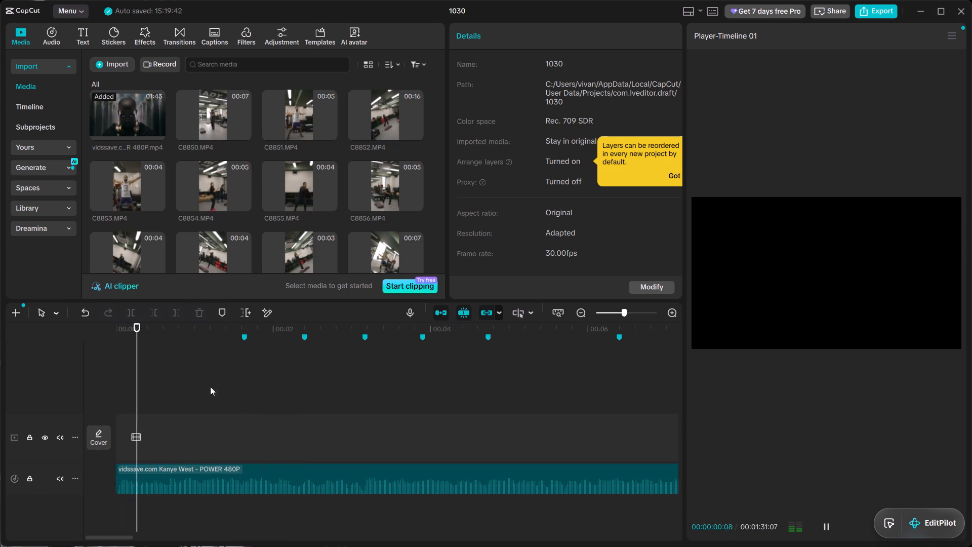
pyautogui.keyDown('alt'); pyautogui.scroll(-1, 281, 391); pyautogui.keyUp('alt')
pyautogui.keyDown('alt'); pyautogui.scroll(1, 273, 394); pyautogui.keyUp('alt')
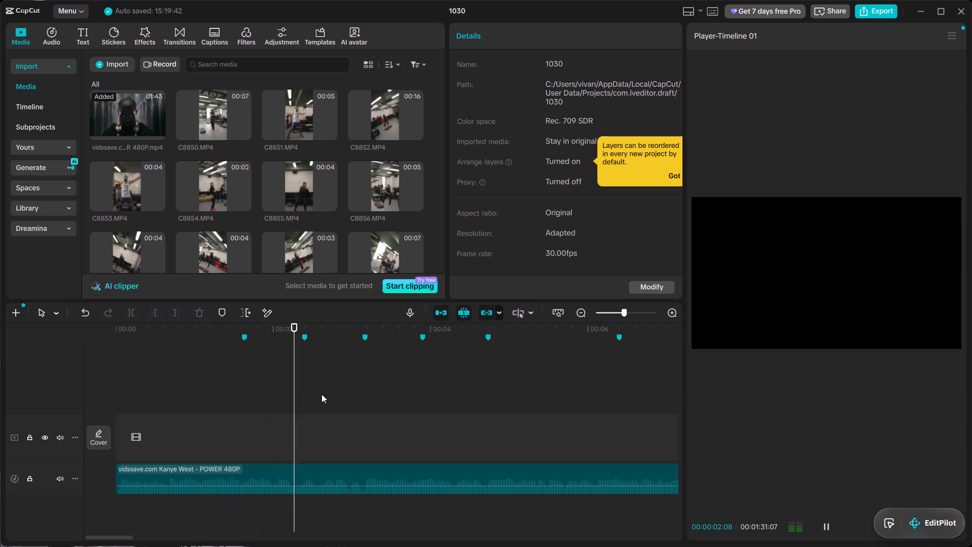
pyautogui.press('space')
pyautogui.rightClick(305, 339)
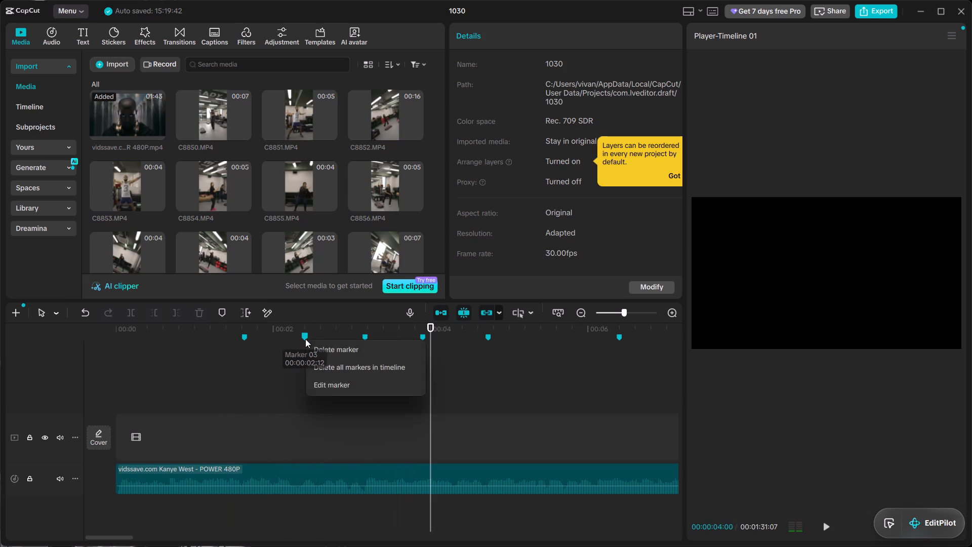
pyautogui.click(331, 353)
# Play through the opening markers again and delete the beat marker at 00:00:03:27.
pyautogui.click(243, 371)
pyautogui.moveTo(228, 369); pyautogui.dragTo(196, 360)
pyautogui.click(184, 355)
pyautogui.press('space')
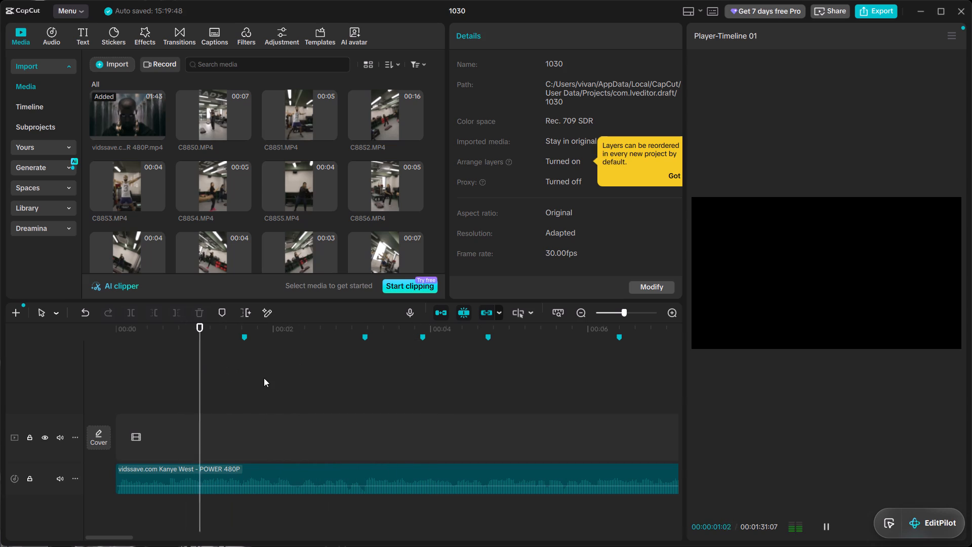
pyautogui.keyDown('alt'); pyautogui.scroll(2, 264, 378); pyautogui.keyUp('alt')
pyautogui.keyDown('alt'); pyautogui.scroll(-2, 264, 378); pyautogui.keyUp('alt')
pyautogui.keyDown('alt'); pyautogui.scroll(2, 264, 378); pyautogui.keyUp('alt')
pyautogui.keyDown('alt'); pyautogui.scroll(-1, 338, 379); pyautogui.keyUp('alt')
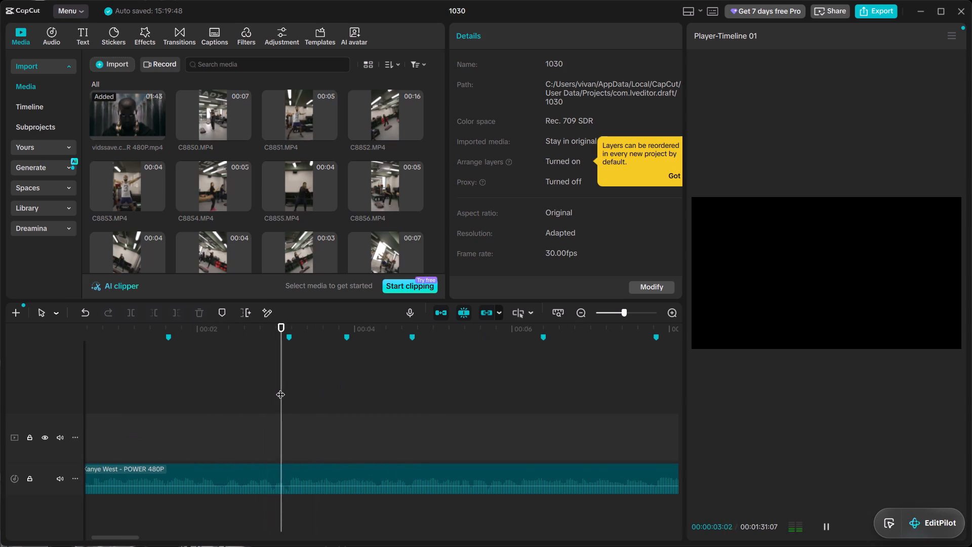
pyautogui.keyDown('alt'); pyautogui.scroll(-3, 280, 388); pyautogui.keyUp('alt')
pyautogui.keyDown('alt'); pyautogui.scroll(2, 234, 378); pyautogui.keyUp('alt')
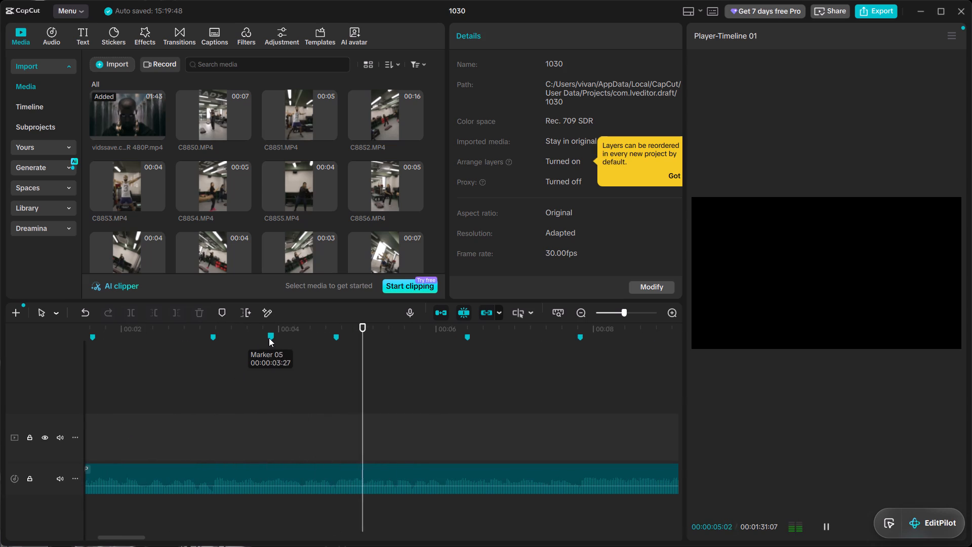
pyautogui.press('space')
pyautogui.rightClick(269, 338)
pyautogui.click(295, 348)
# Locate the beat after the marker near 00:03 by ear and add a marker at 00:00:04:00.
pyautogui.click(212, 370)
pyautogui.press('space')
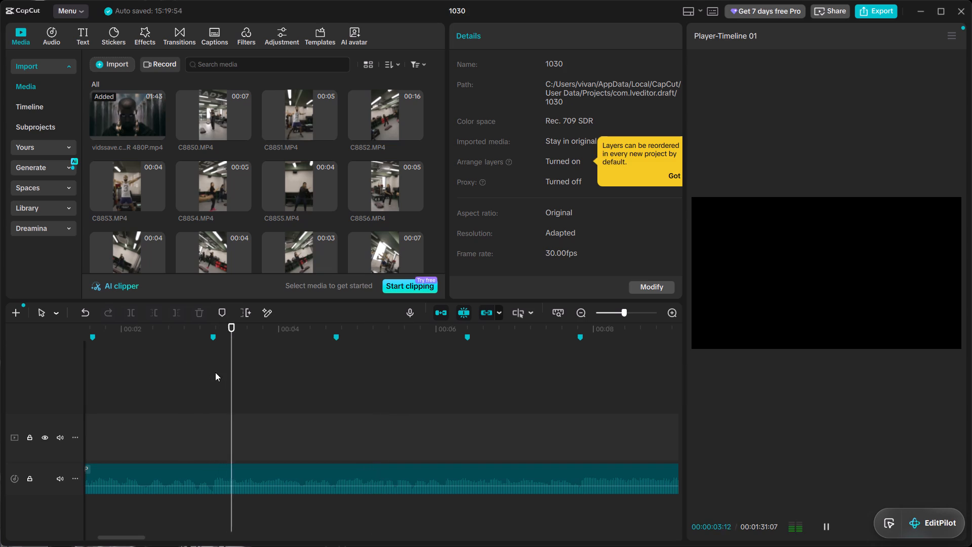
pyautogui.press('space')
pyautogui.click(279, 374)
pyautogui.press('space')
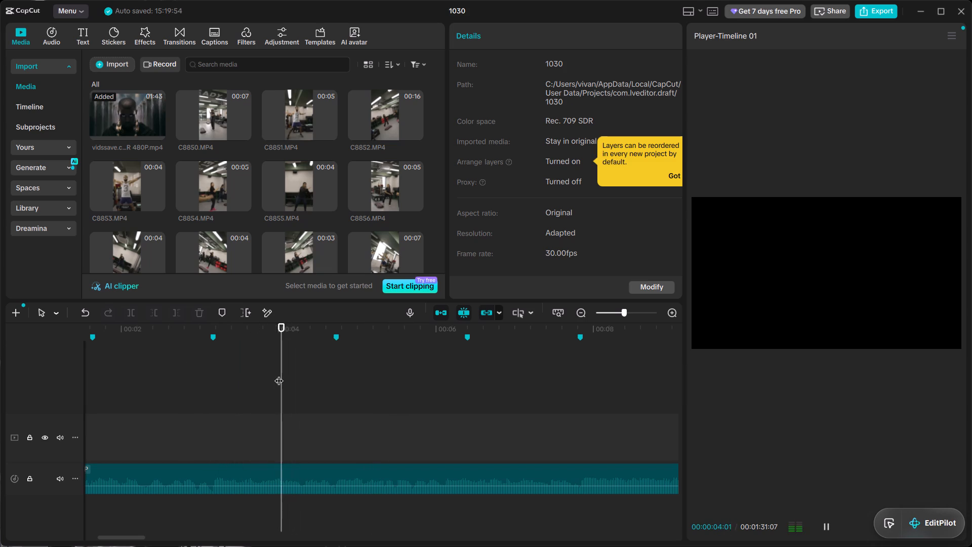
pyautogui.click(279, 374)
pyautogui.press('m')
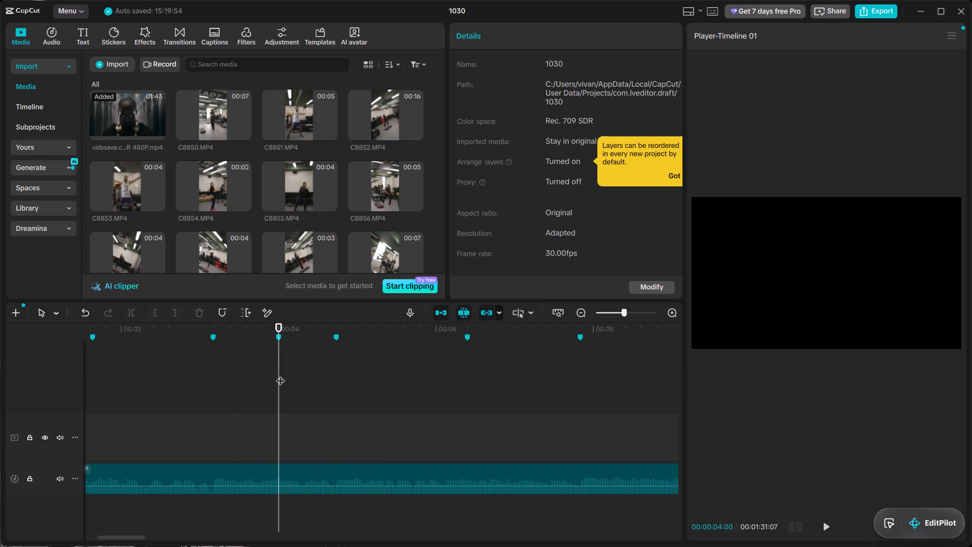
# Play on past the marker near 00:08, find the next beat by ear and add a marker at 00:00:09:11.
pyautogui.press('space')
pyautogui.keyDown('alt'); pyautogui.scroll(-1, 410, 374); pyautogui.keyUp('alt')
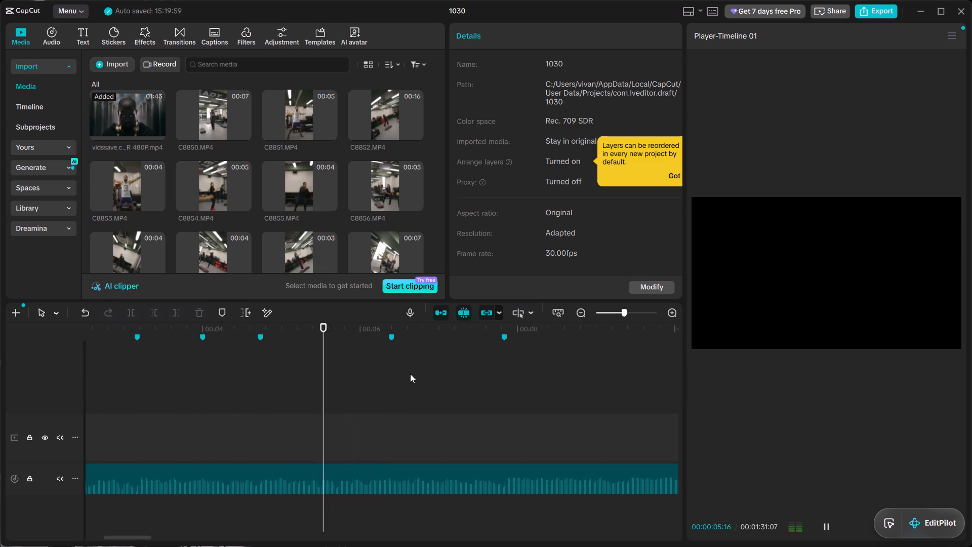
pyautogui.keyDown('alt'); pyautogui.scroll(-2, 442, 373); pyautogui.keyUp('alt')
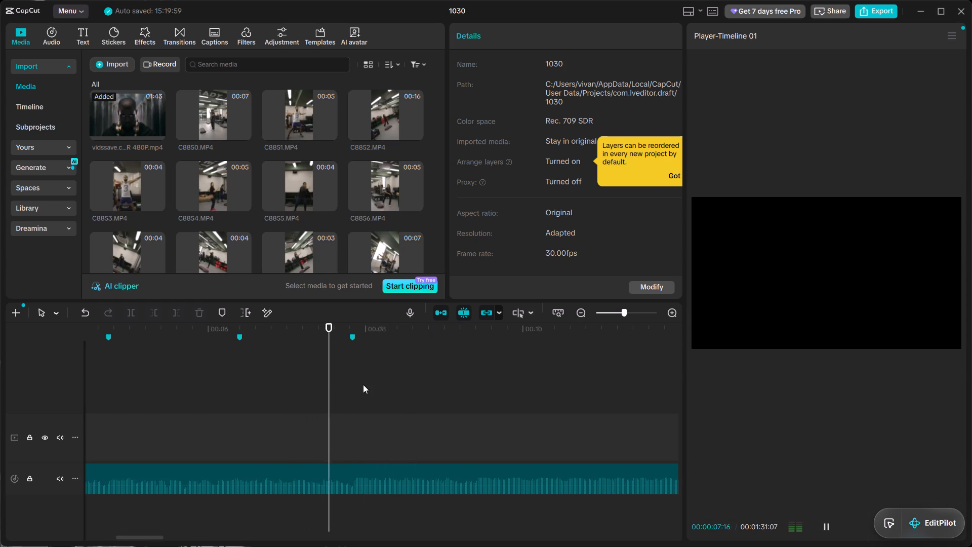
pyautogui.press('space')
pyautogui.click(237, 362)
pyautogui.press('space')
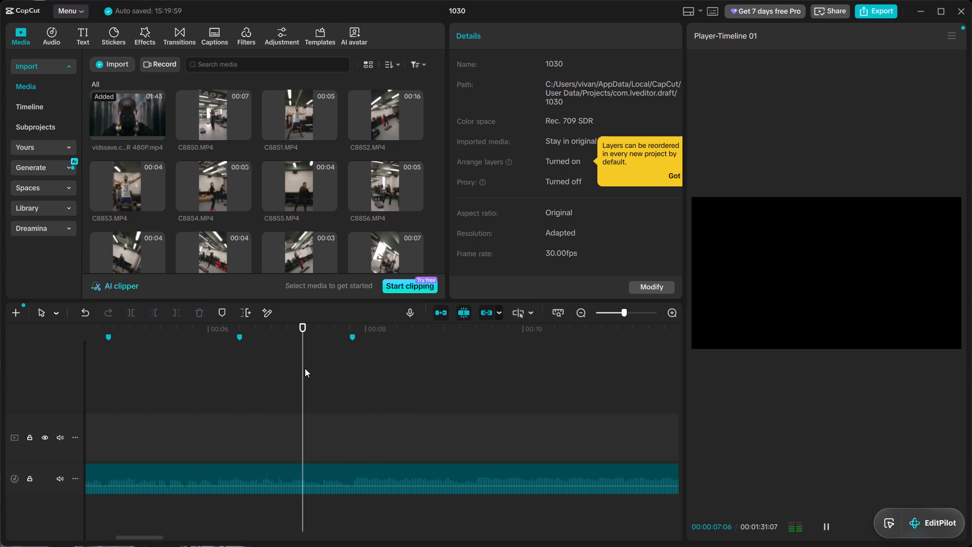
pyautogui.press('space')
pyautogui.press('space')
pyautogui.keyDown('alt'); pyautogui.scroll(3, 325, 374); pyautogui.keyUp('alt')
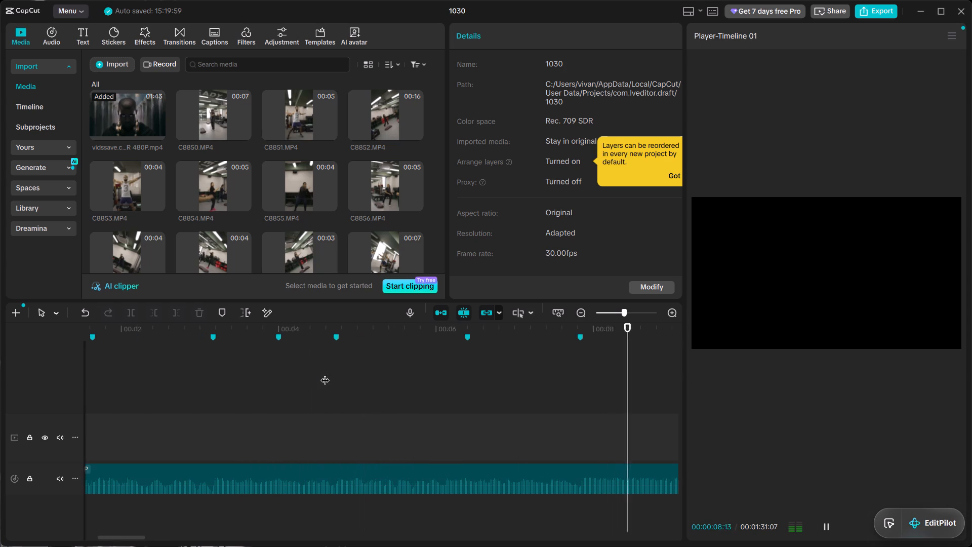
pyautogui.keyDown('alt'); pyautogui.scroll(-2, 325, 374); pyautogui.keyUp('alt')
pyautogui.press('space')
pyautogui.keyDown('alt'); pyautogui.scroll(-3, 333, 369); pyautogui.keyUp('alt')
pyautogui.press('space')
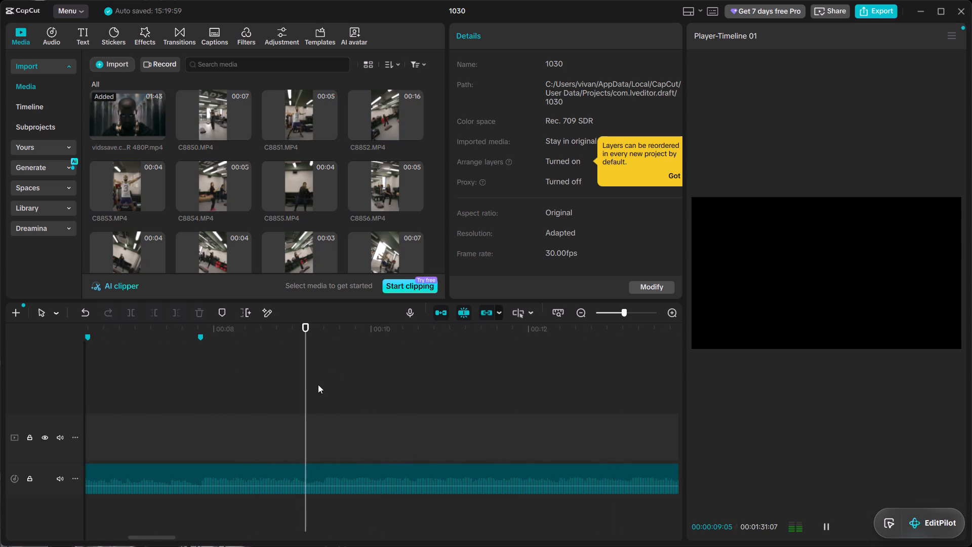
pyautogui.press('space')
pyautogui.click(322, 417)
pyautogui.press('space')
pyautogui.click(322, 417)
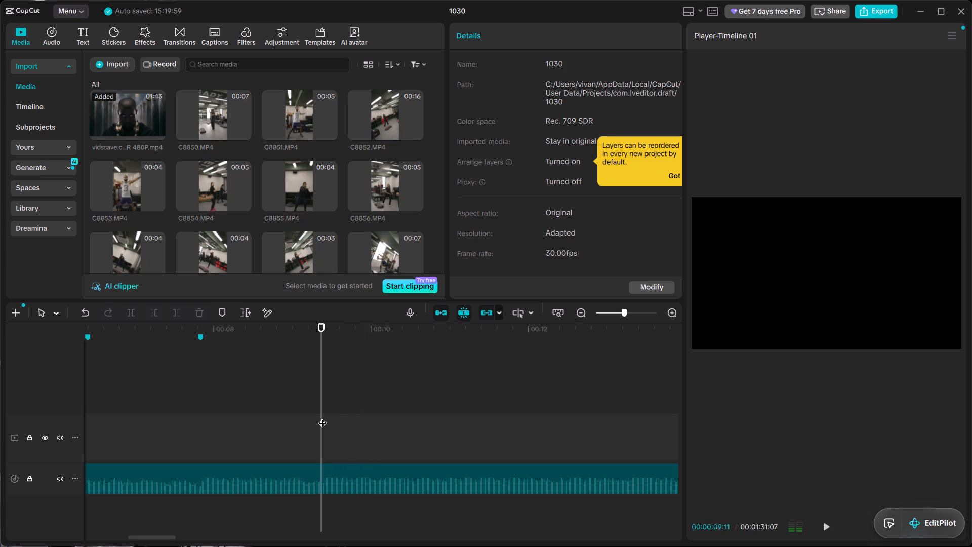
pyautogui.press('m')
# Replay the passage between 00:06 and 00:10 and add a marker on the missed beat at 00:00:08:19.
pyautogui.click(193, 402)
pyautogui.click(177, 396)
pyautogui.press('space')
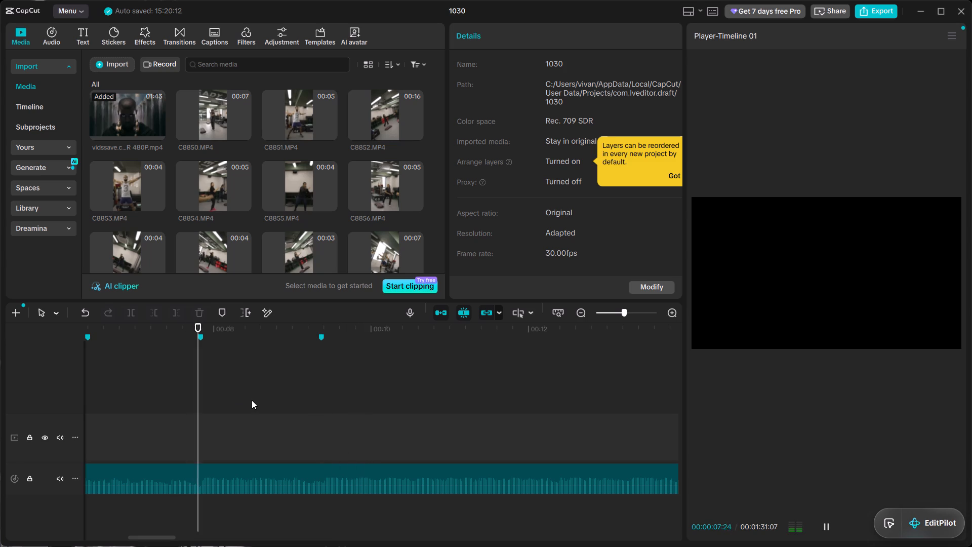
pyautogui.keyDown('alt'); pyautogui.scroll(3, 252, 400); pyautogui.keyUp('alt')
pyautogui.keyDown('alt'); pyautogui.scroll(-2, 252, 400); pyautogui.keyUp('alt')
pyautogui.keyDown('alt'); pyautogui.scroll(-1, 299, 402); pyautogui.keyUp('alt')
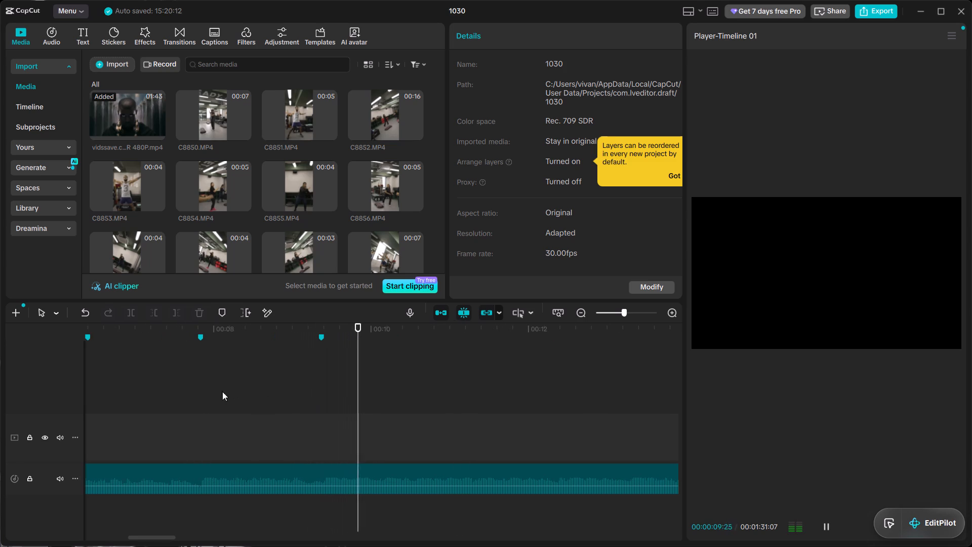
pyautogui.press('space')
pyautogui.click(174, 384)
pyautogui.keyDown('alt'); pyautogui.scroll(1, 172, 384); pyautogui.keyUp('alt')
pyautogui.moveTo(191, 375); pyautogui.dragTo(181, 374)
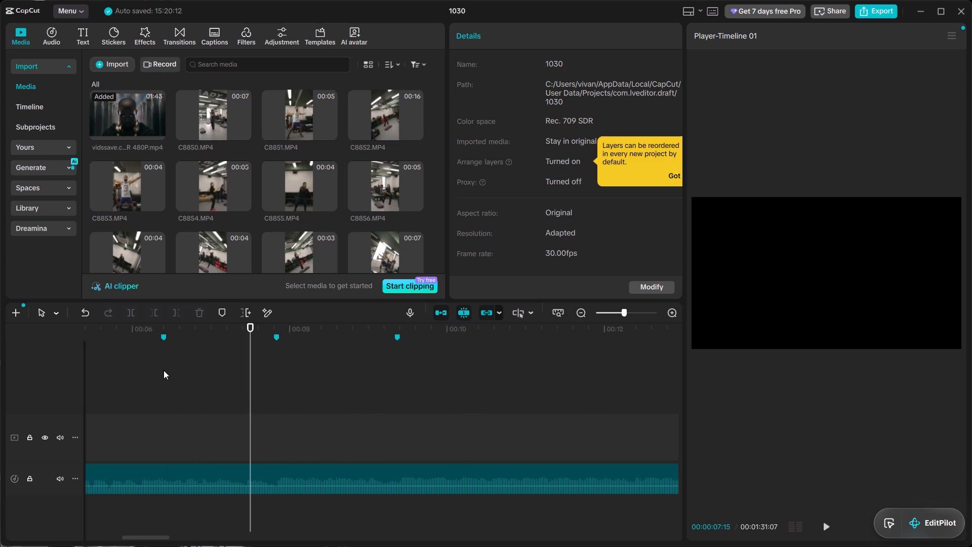
pyautogui.click(164, 370)
pyautogui.press('space')
pyautogui.press('space')
pyautogui.press('space')
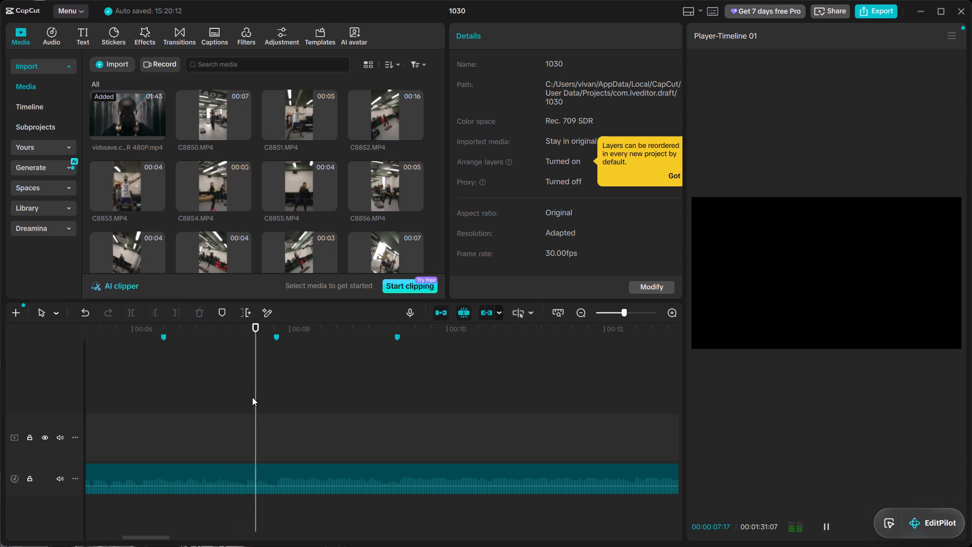
pyautogui.press('space')
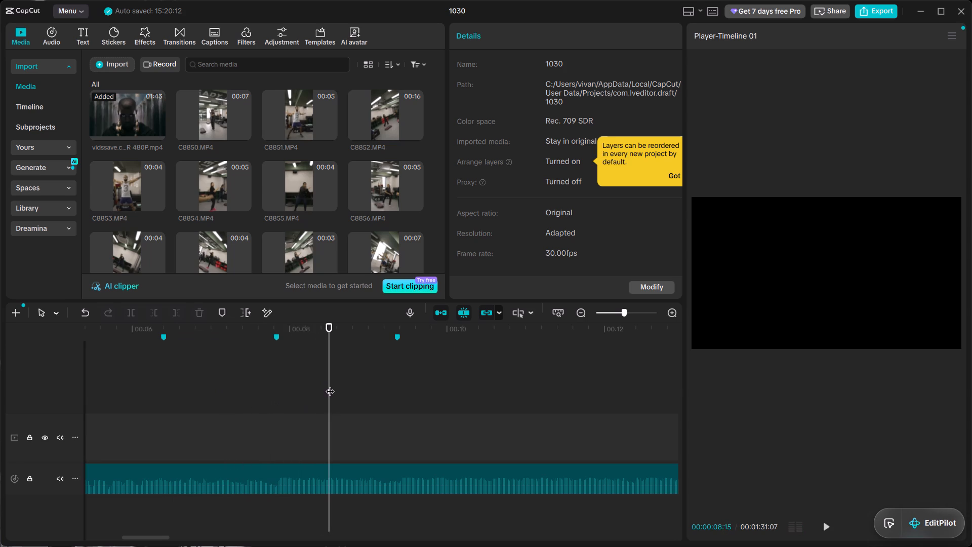
pyautogui.press('space')
pyautogui.click(339, 387)
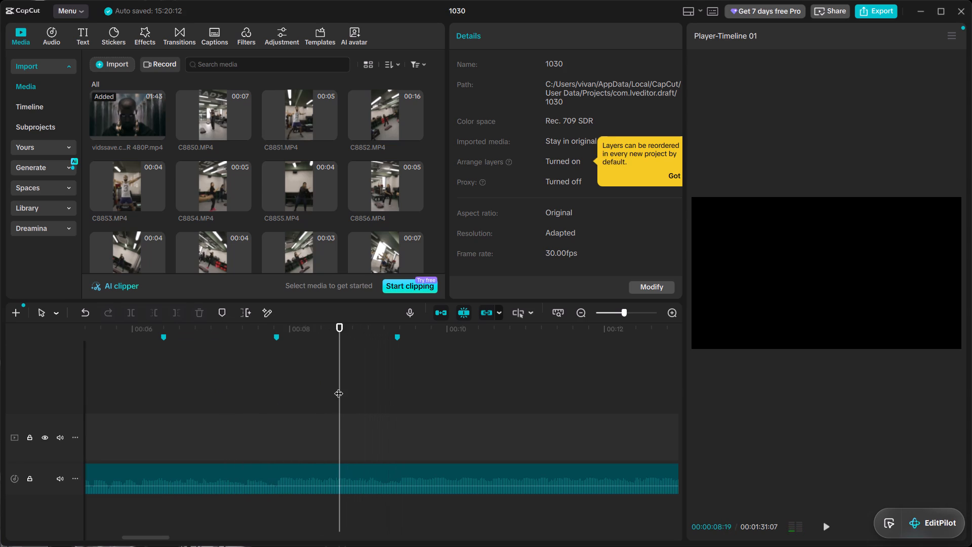
pyautogui.press('m')
# Play on from the new marker and add a marker on the beat at 00:00:10:15.
pyautogui.press('space')
pyautogui.press('space')
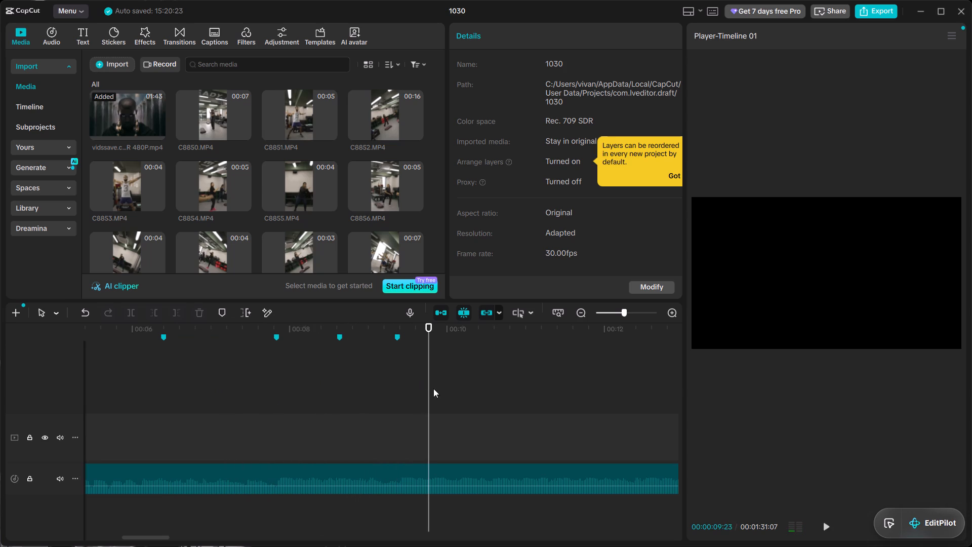
pyautogui.press('space')
pyautogui.press('space')
pyautogui.press('m')
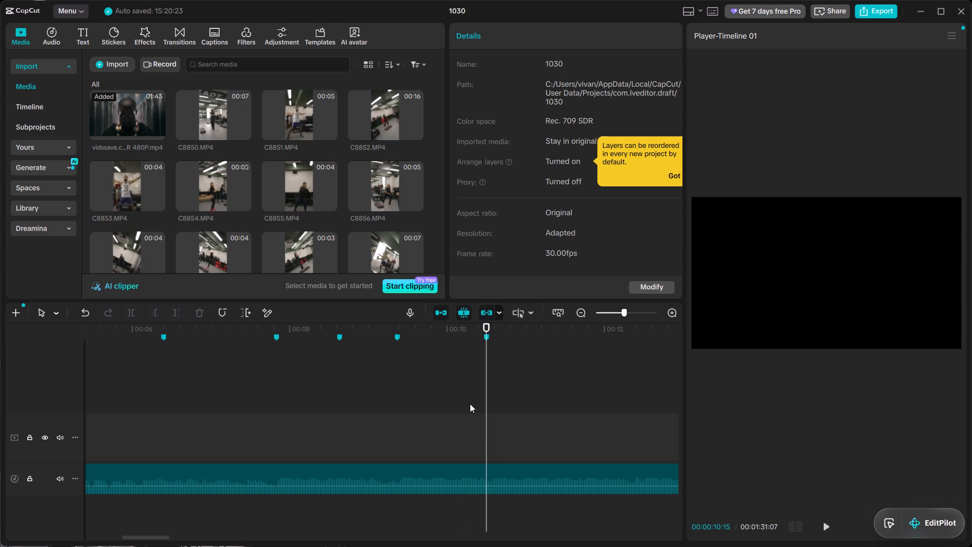
# Play past 00:11, go back to the beat just before it and add a marker at 00:00:10:29.
pyautogui.press('space')
pyautogui.press('space')
pyautogui.press('space')
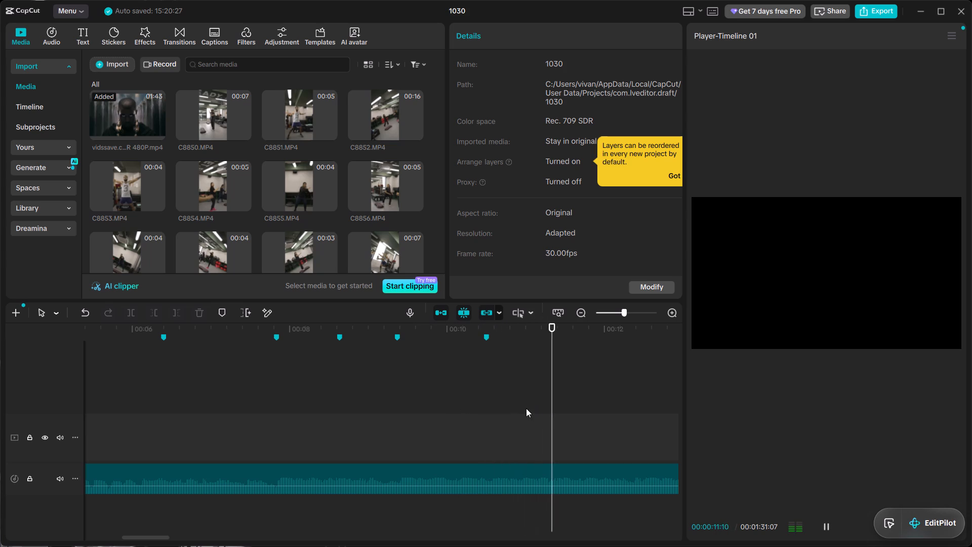
pyautogui.click(510, 403)
pyautogui.moveTo(510, 403); pyautogui.dragTo(523, 407)
pyautogui.press('space')
pyautogui.click(523, 407)
pyautogui.press('m')
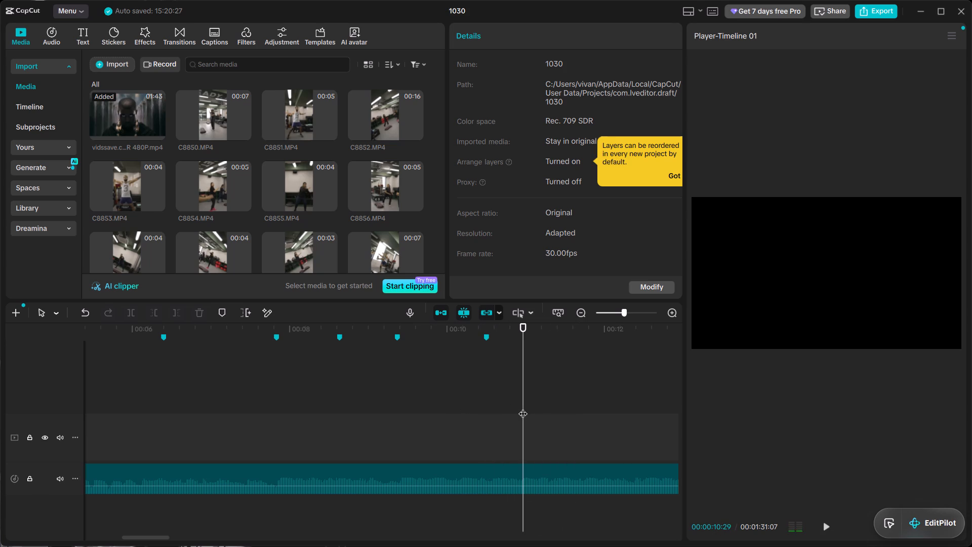
# Move the marker at 00:00:10:15 earlier, to just after 00:10.
pyautogui.moveTo(484, 336); pyautogui.dragTo(459, 331)
# Replay the audio from the start against the markers and add a marker on the missed beat at 00:00:05:15.
pyautogui.click(358, 357)
pyautogui.moveTo(358, 357); pyautogui.dragTo(0, 360)
pyautogui.press('space')
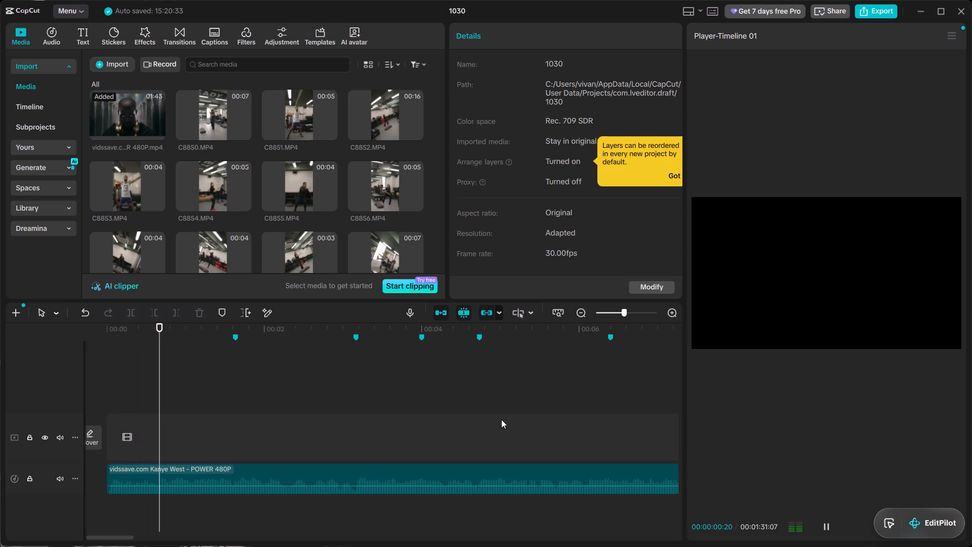
pyautogui.keyDown('ctrl'); pyautogui.scroll(-7, 355, 406); pyautogui.keyUp('ctrl')
pyautogui.keyDown('ctrl'); pyautogui.scroll(8, 310, 402); pyautogui.keyUp('ctrl')
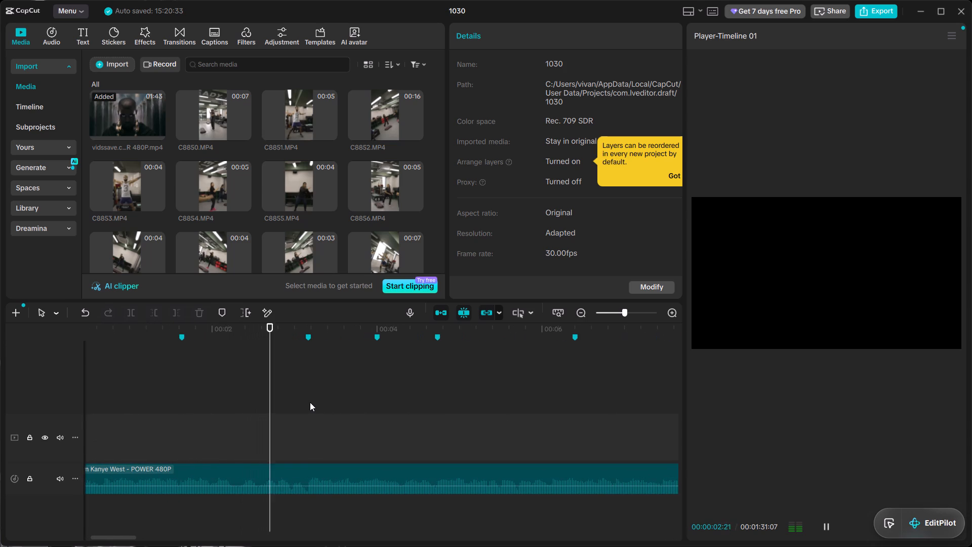
pyautogui.keyDown('ctrl'); pyautogui.scroll(-5, 325, 402); pyautogui.keyUp('ctrl')
pyautogui.keyDown('ctrl'); pyautogui.scroll(5, 326, 402); pyautogui.keyUp('ctrl')
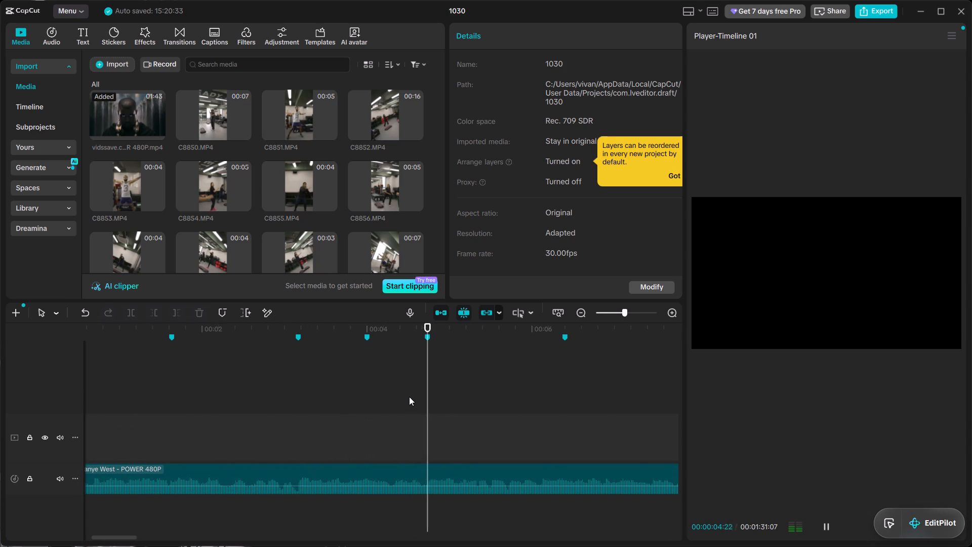
pyautogui.keyDown('alt'); pyautogui.scroll(-2, 418, 397); pyautogui.keyUp('alt')
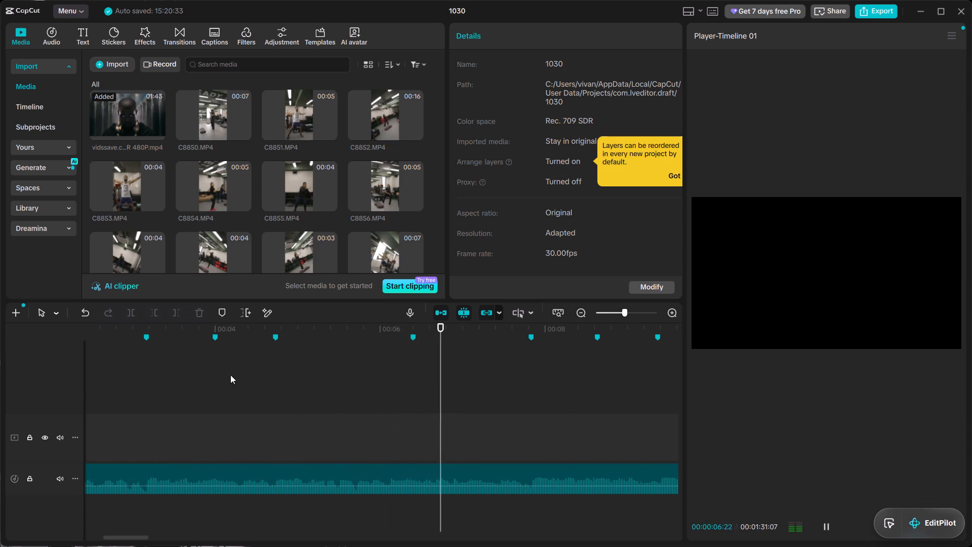
pyautogui.click(266, 383)
pyautogui.click(275, 385)
pyautogui.press('space')
pyautogui.press('space')
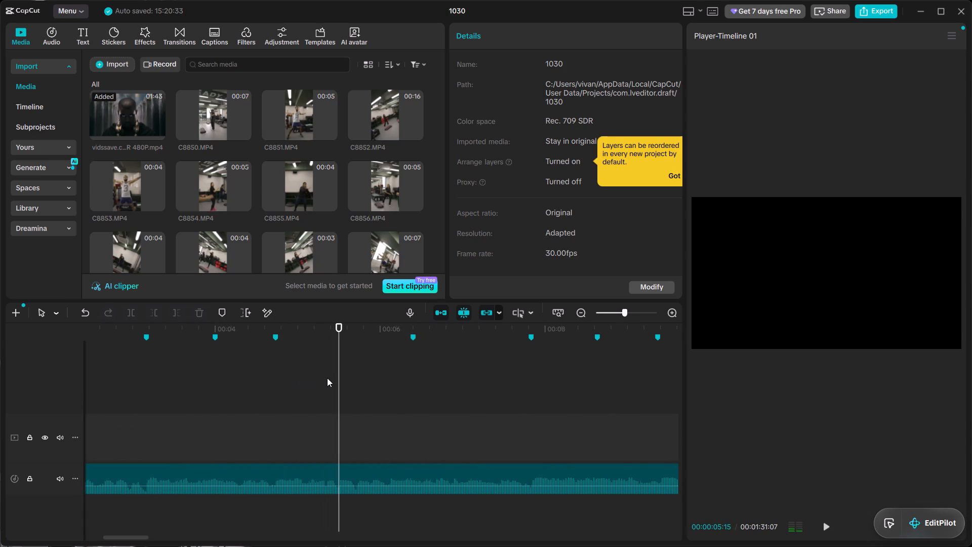
pyautogui.press('m')
# Play on through the existing markers and add a marker on the beat just after 00:12, at about 00:00:12:09.
pyautogui.press('space')
pyautogui.keyDown('alt'); pyautogui.scroll(-4, 397, 385); pyautogui.keyUp('alt')
pyautogui.keyDown('alt'); pyautogui.scroll(2, 355, 377); pyautogui.keyUp('alt')
pyautogui.keyDown('alt'); pyautogui.scroll(-1, 372, 378); pyautogui.keyUp('alt')
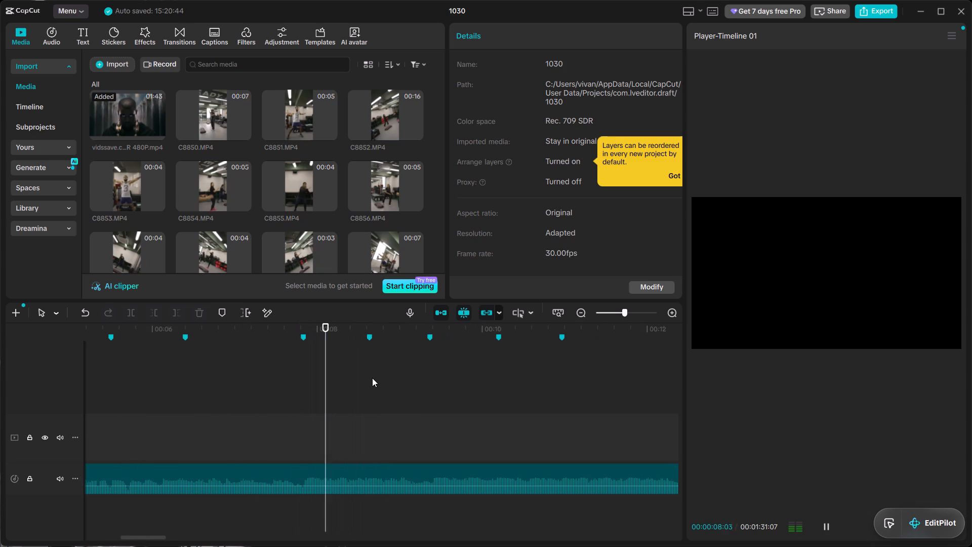
pyautogui.keyDown('alt'); pyautogui.scroll(-3, 372, 378); pyautogui.keyUp('alt')
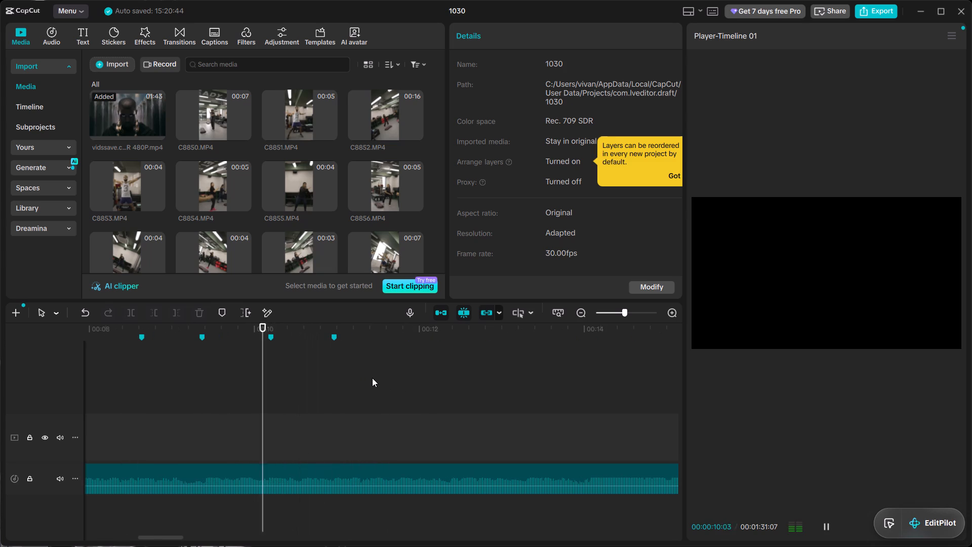
pyautogui.keyDown('alt'); pyautogui.scroll(-1, 372, 378); pyautogui.keyUp('alt')
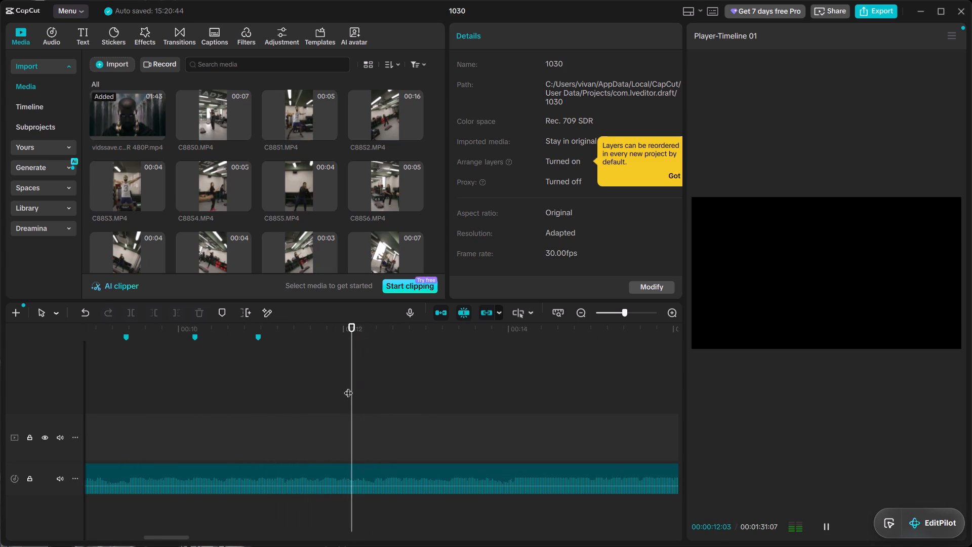
pyautogui.press('space')
pyautogui.write('m')
# Play on and mark the next two beats, at about 00:00:13:14 and at 00:00:14:01.
pyautogui.press('space')
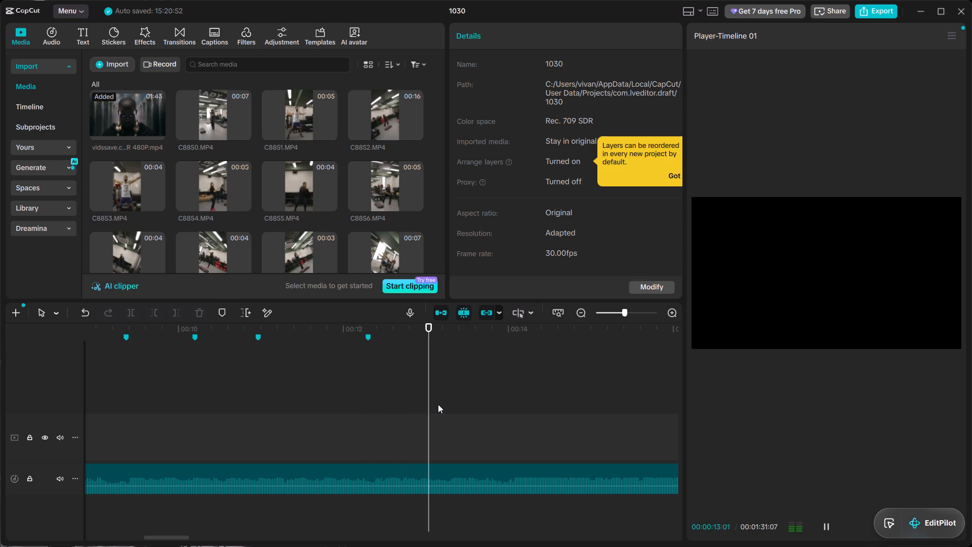
pyautogui.press('space')
pyautogui.press('m')
pyautogui.press('space')
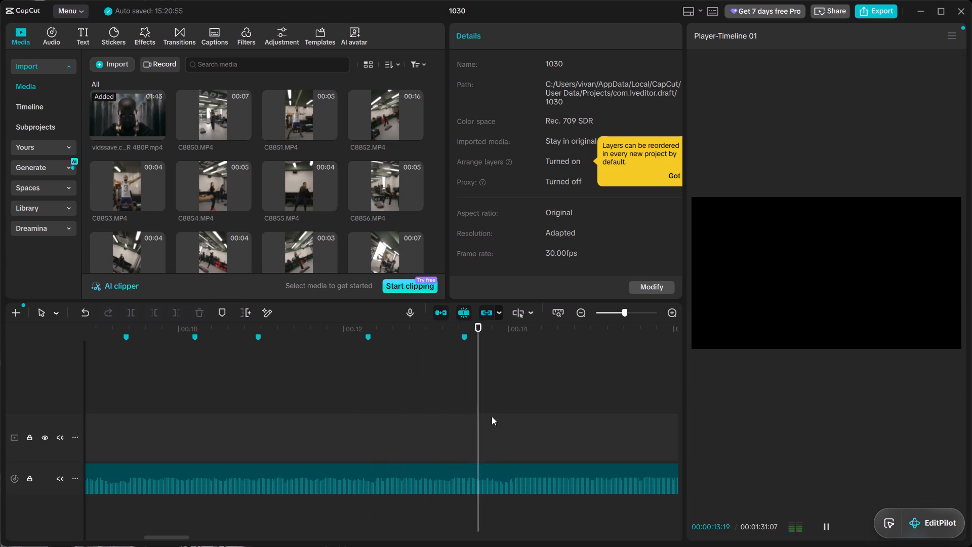
pyautogui.press('space')
pyautogui.doubleClick(512, 422)
pyautogui.write('m')
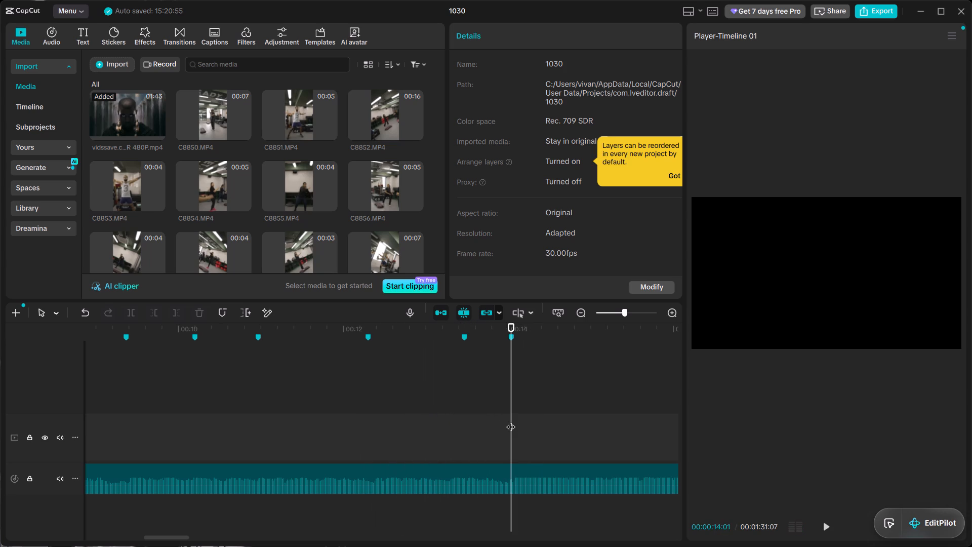
# Play past the marker at 00:00:14:01, find the following beat and add a marker at 00:00:15:01.
pyautogui.press('space')
pyautogui.keyDown('alt'); pyautogui.scroll(-2, 514, 418); pyautogui.keyUp('alt')
pyautogui.press('space')
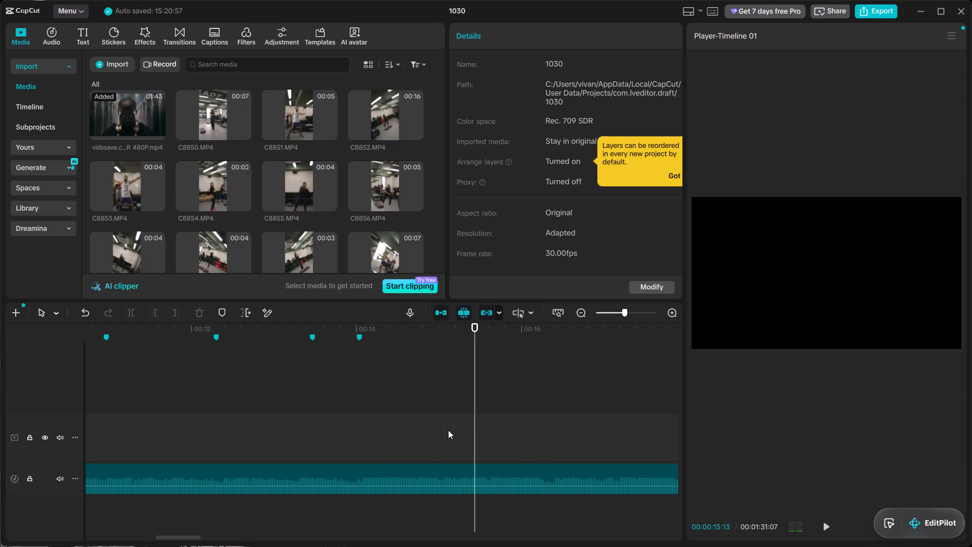
pyautogui.doubleClick(441, 427)
pyautogui.press('space')
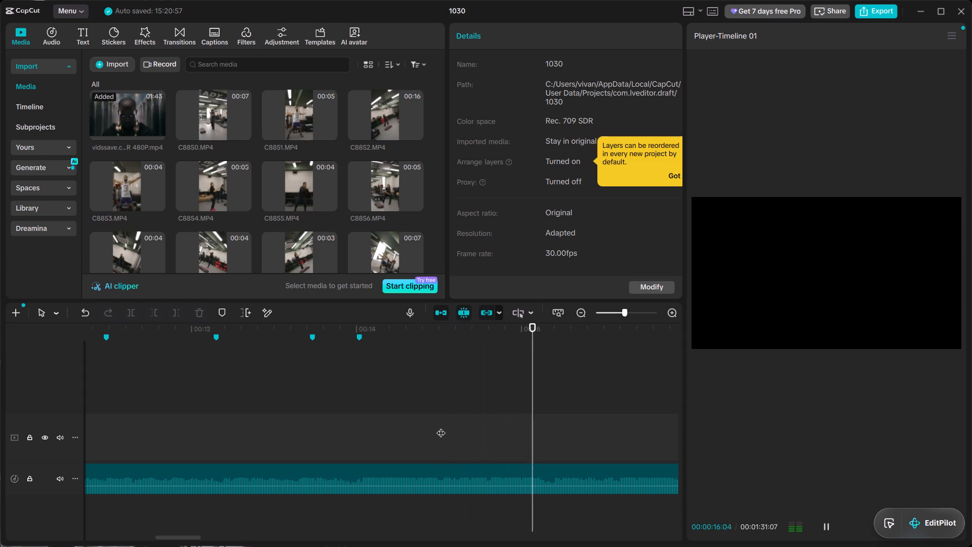
pyautogui.click(441, 426)
pyautogui.press('m')
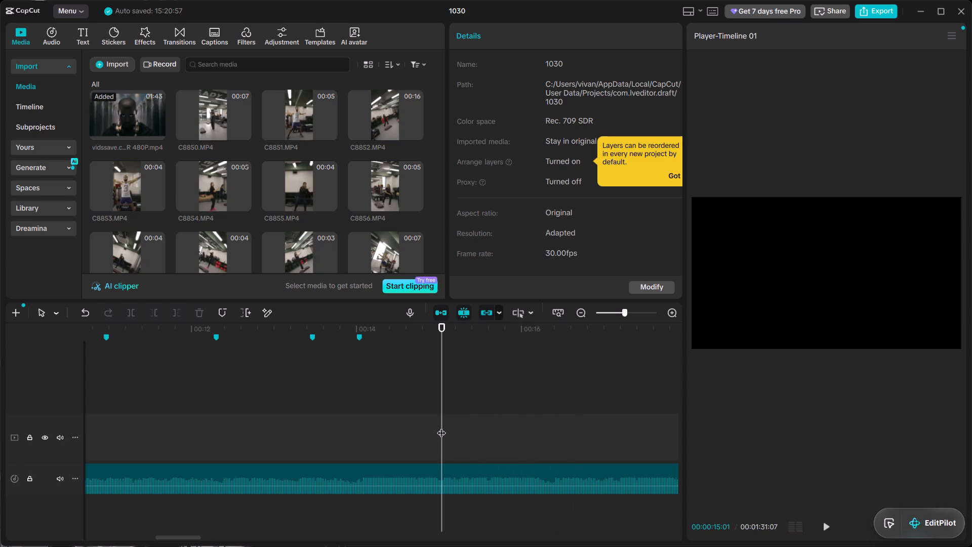
# Play on and add markers on the next two beats, at 00:00:15:19 and 00:00:16:11.
pyautogui.press('space')
pyautogui.press('space')
pyautogui.press('m')
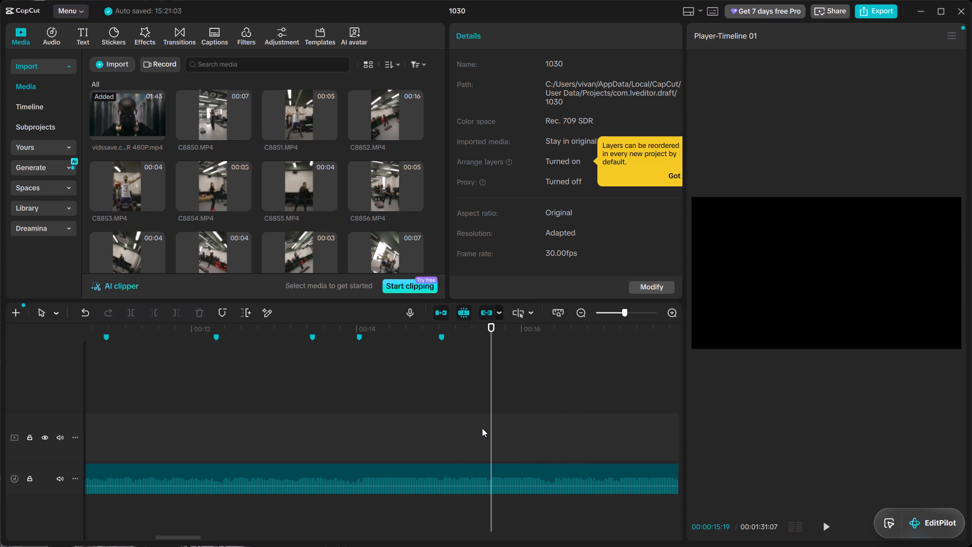
pyautogui.press('space')
pyautogui.press('space')
pyautogui.moveTo(557, 449); pyautogui.dragTo(552, 448)
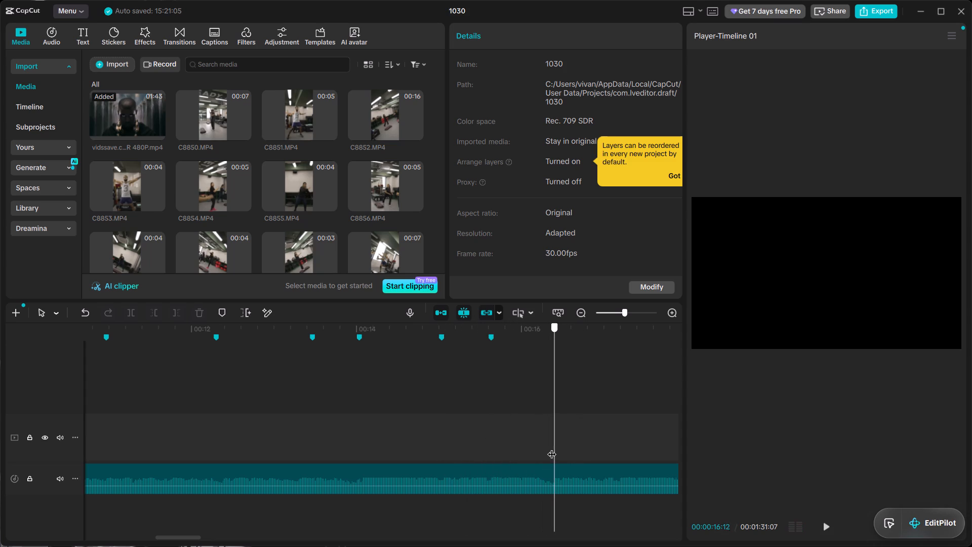
pyautogui.moveTo(552, 448); pyautogui.dragTo(551, 447)
pyautogui.press('m')
# Continue playing the audio and add a marker on the beat at 00:00:17:05.
pyautogui.keyDown('alt'); pyautogui.scroll(-4, 551, 447); pyautogui.keyUp('alt')
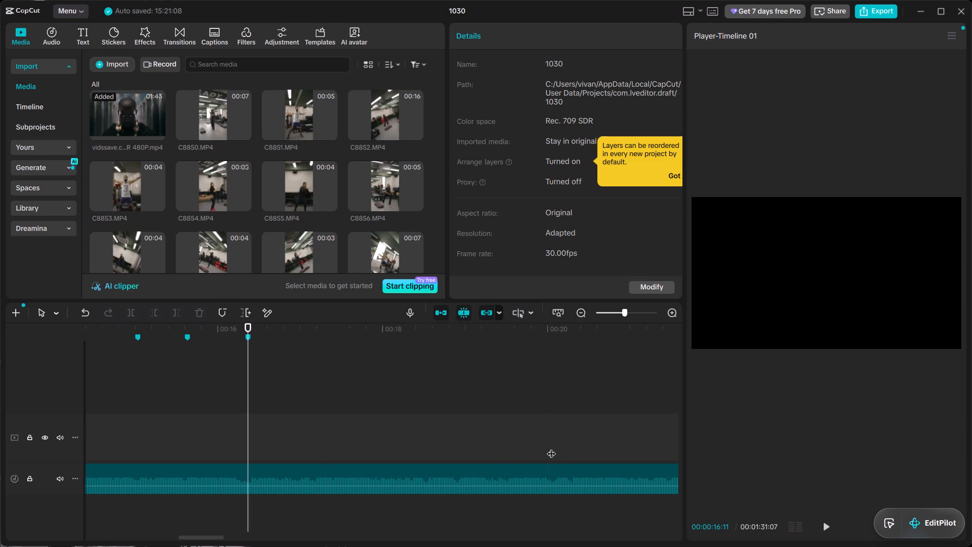
pyautogui.press('space')
pyautogui.press('space')
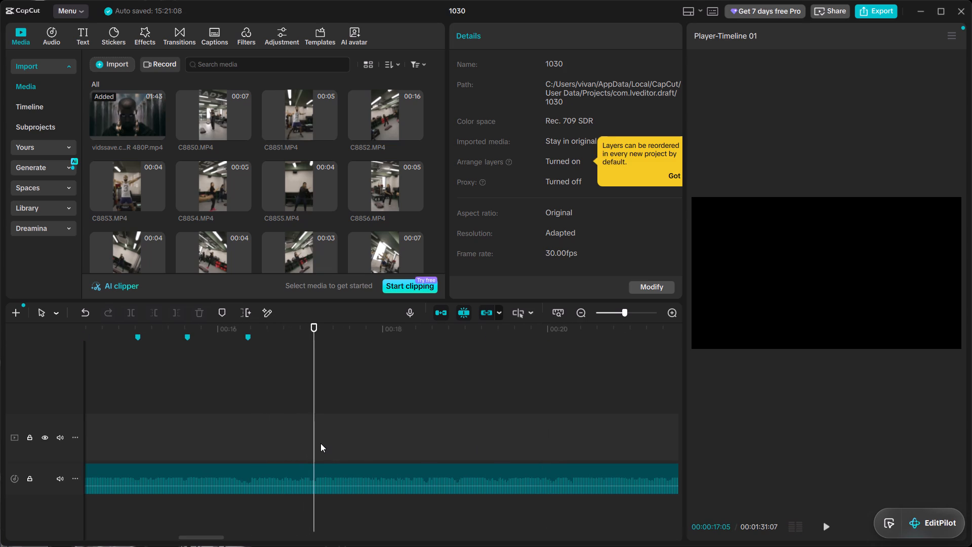
pyautogui.press('m')
# Play the audio on and mark the next three beats, at 00:00:18:15, 00:00:19:29 and 00:00:21:06.
pyautogui.press('space')
pyautogui.press('space')
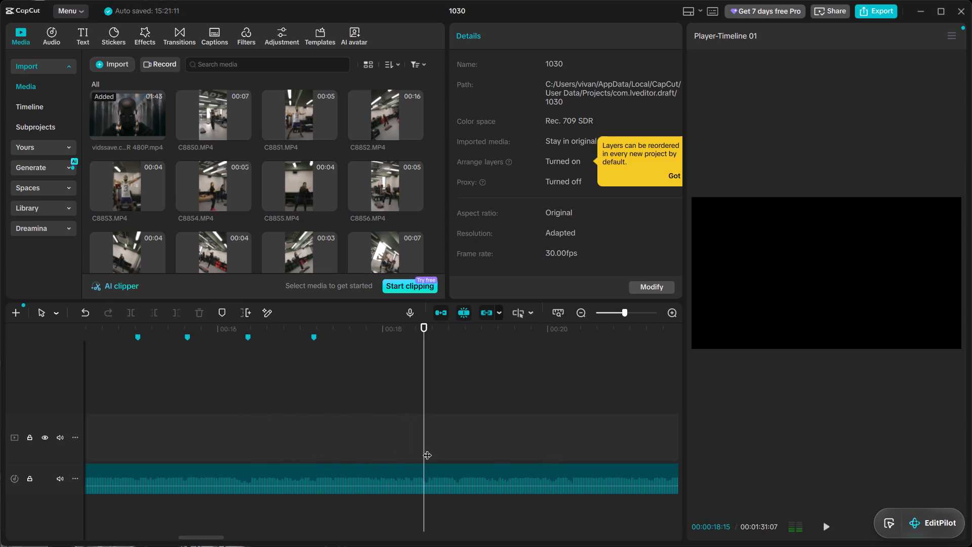
pyautogui.write('m')
pyautogui.press('space')
pyautogui.press('space')
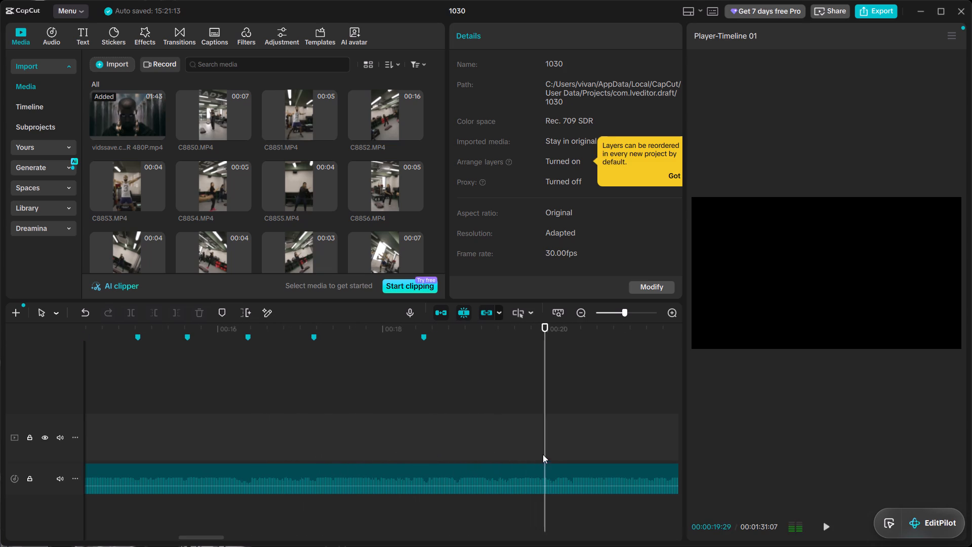
pyautogui.write('m')
pyautogui.press('space')
pyautogui.keyDown('alt'); pyautogui.scroll(-2, 550, 454); pyautogui.keyUp('alt')
pyautogui.press('space')
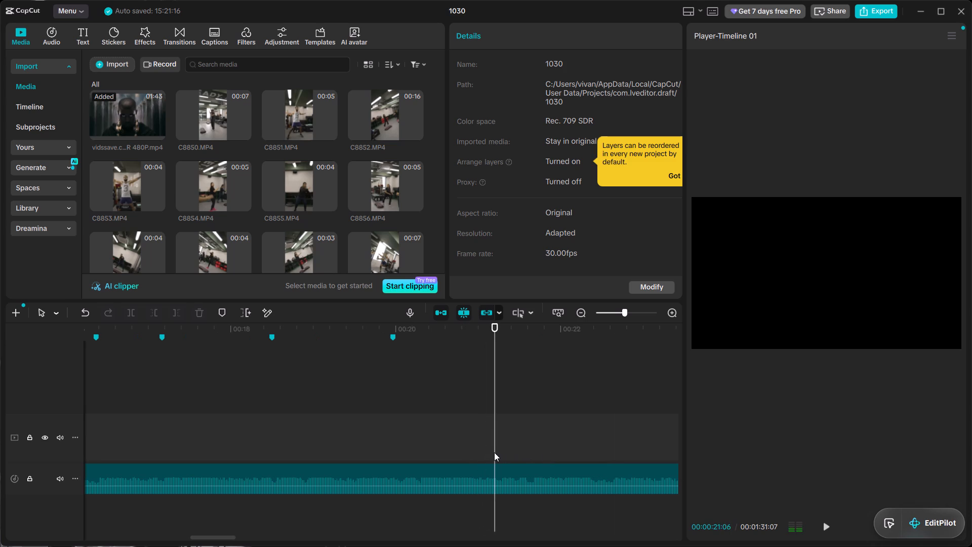
pyautogui.press('m')
# Continue playing and mark the next two beats, at about 00:00:22:17 and 00:00:23:16.
pyautogui.press('space')
pyautogui.keyDown('alt'); pyautogui.scroll(-3, 523, 454); pyautogui.keyUp('alt')
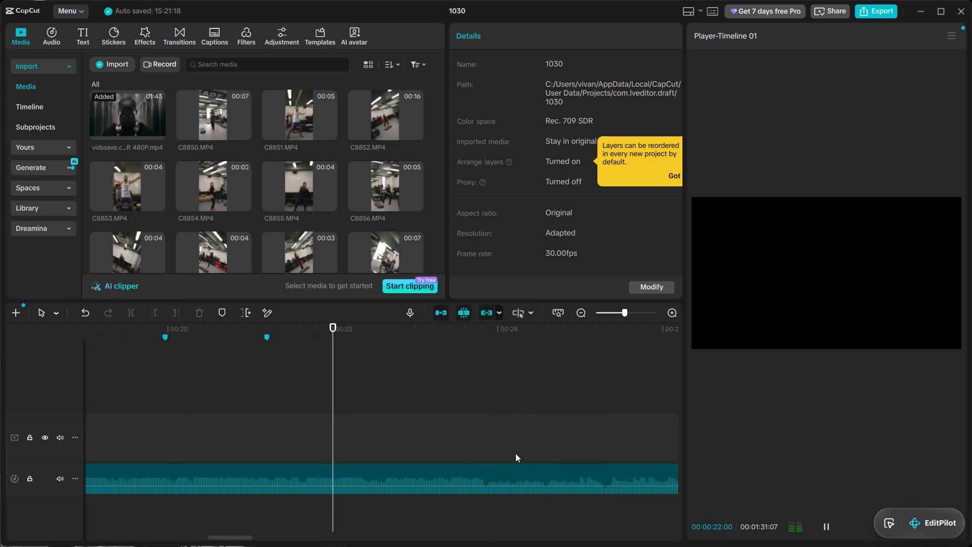
pyautogui.press('space')
pyautogui.press('m')
pyautogui.press('space')
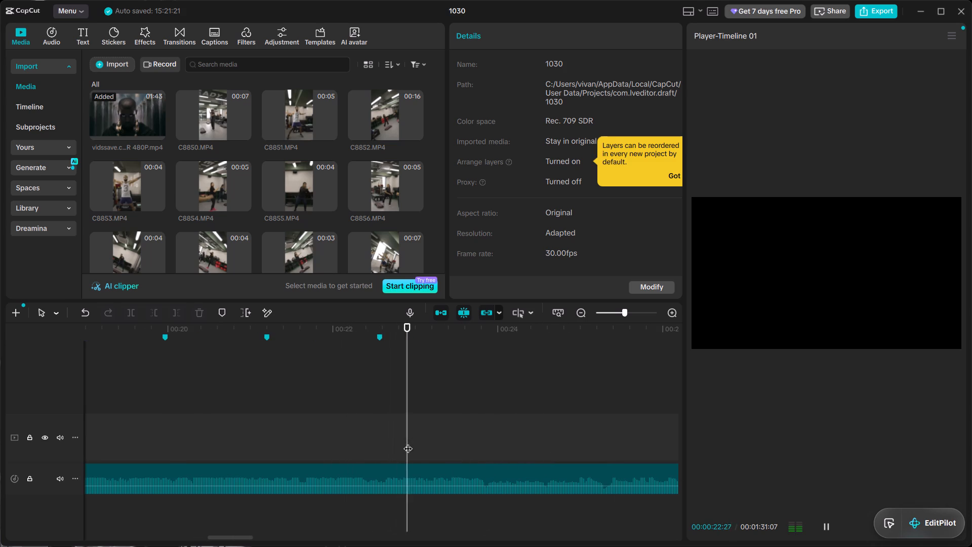
pyautogui.press('space')
pyautogui.write('m')
# Play on past the rapid-beat passage, step back to where it ends and add a marker at 00:00:26:18.
pyautogui.press('space')
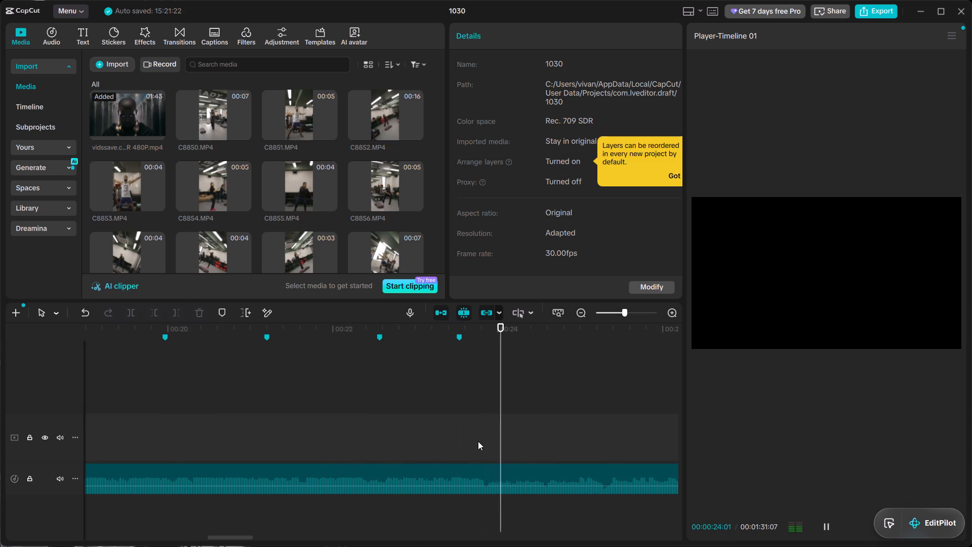
pyautogui.keyDown('alt'); pyautogui.scroll(-2, 486, 443); pyautogui.keyUp('alt')
pyautogui.press('space')
pyautogui.press('space')
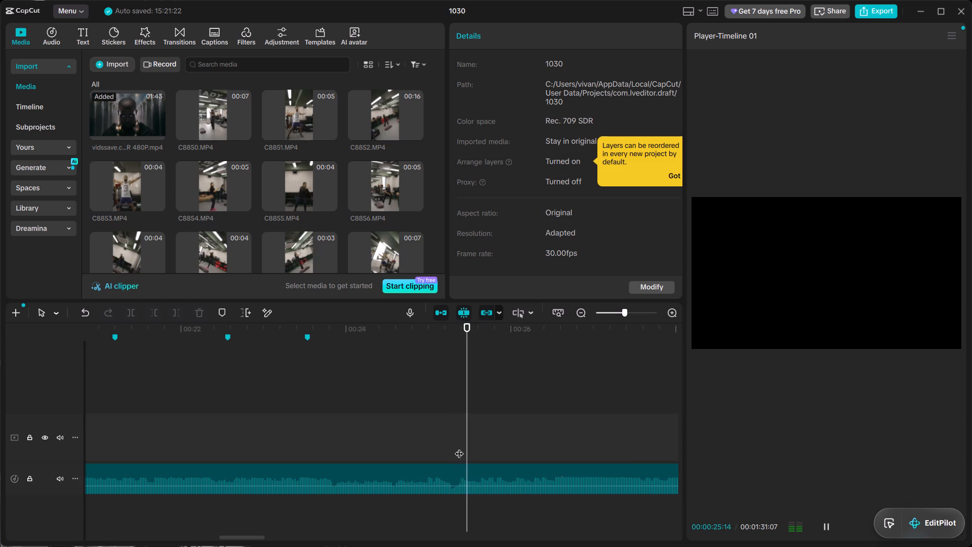
pyautogui.keyDown('alt'); pyautogui.scroll(-2, 412, 439); pyautogui.keyUp('alt')
pyautogui.press('space')
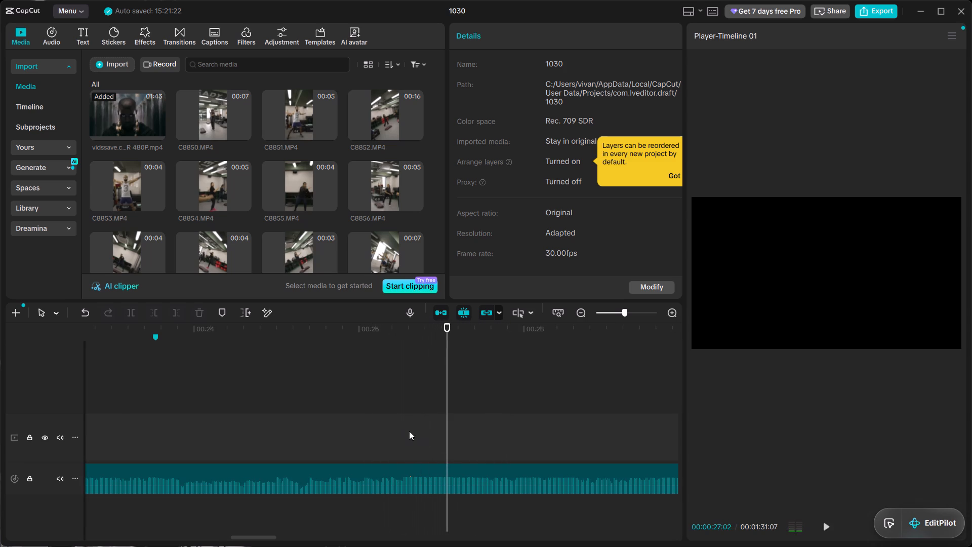
pyautogui.click(409, 431)
pyautogui.press('space')
pyautogui.click(409, 431)
pyautogui.press('m')
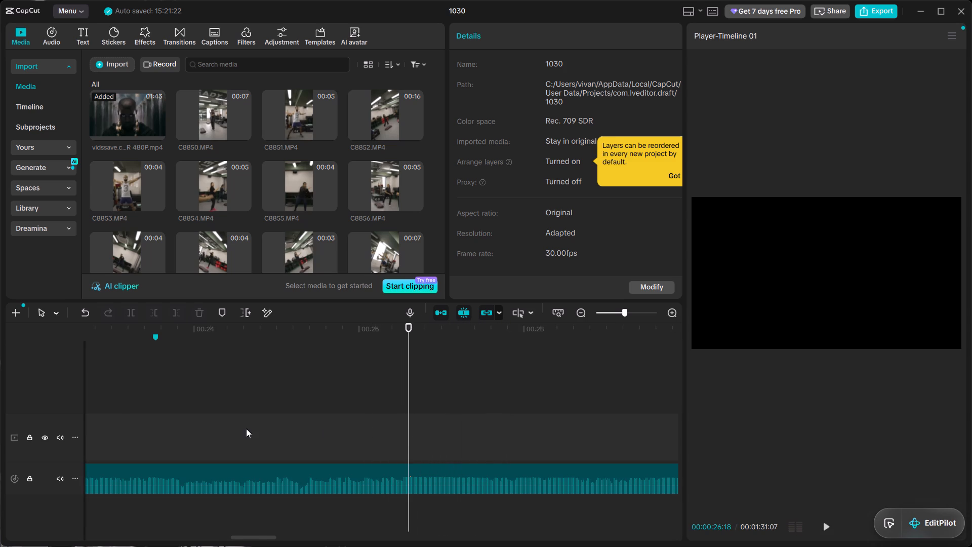
# Return to the marker at about 00:00:23:16 and add markers at five-frame intervals, at 00:00:23:21 and 00:00:23:26.
pyautogui.keyDown('alt'); pyautogui.scroll(2, 246, 428); pyautogui.keyUp('alt')
pyautogui.click(308, 402)
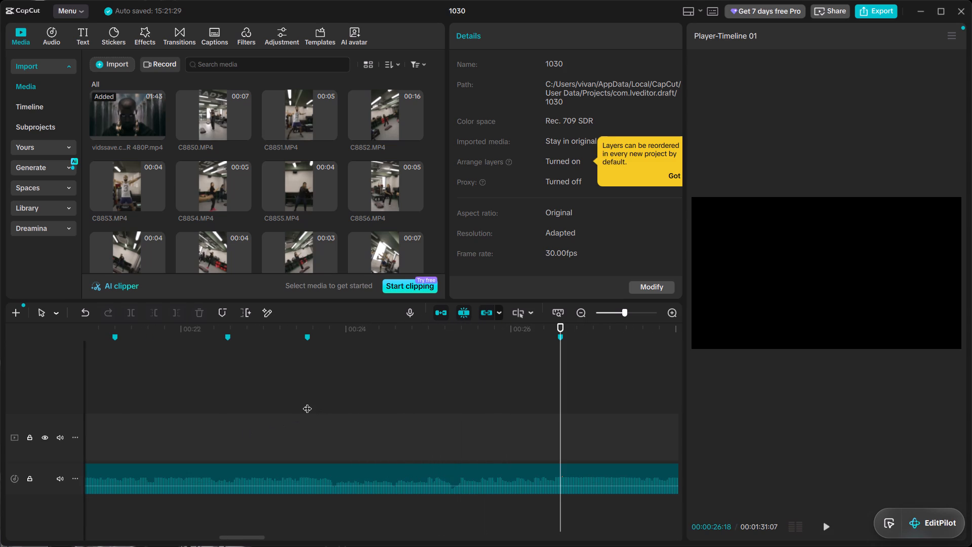
pyautogui.press('Right')
pyautogui.press('Right')
pyautogui.press('Right')
pyautogui.press('Right')
pyautogui.press('Right')
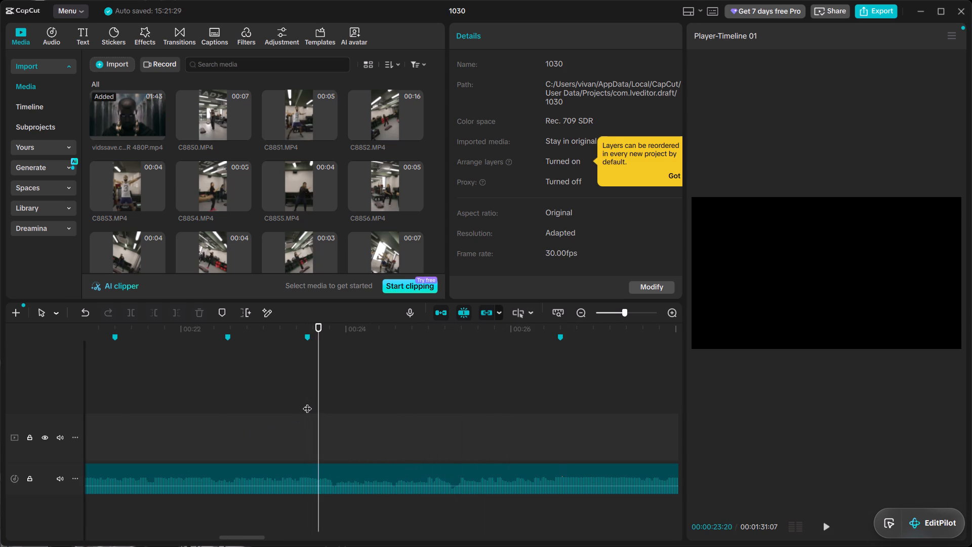
pyautogui.press('m')
pyautogui.press('Right')
pyautogui.press('Right')
pyautogui.press('Right')
pyautogui.press('Right')
pyautogui.press('Right')
pyautogui.press('m')
# Add two more markers at five-frame intervals, at 00:00:24:01 and 00:00:24:06.
pyautogui.press('Right')
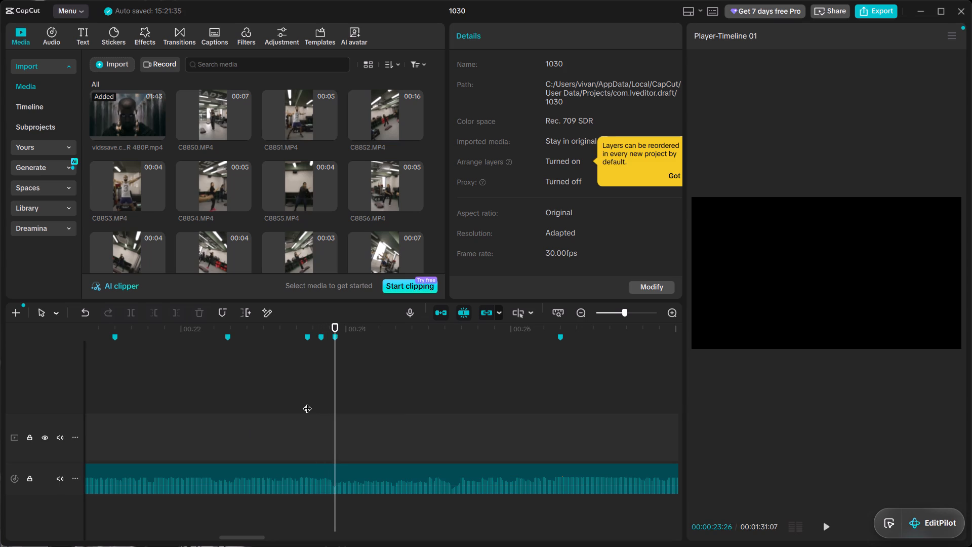
pyautogui.press('Right')
pyautogui.press('Right')
pyautogui.press('Right')
pyautogui.press('Right')
pyautogui.press('m')
pyautogui.press('Right')
pyautogui.press('Right')
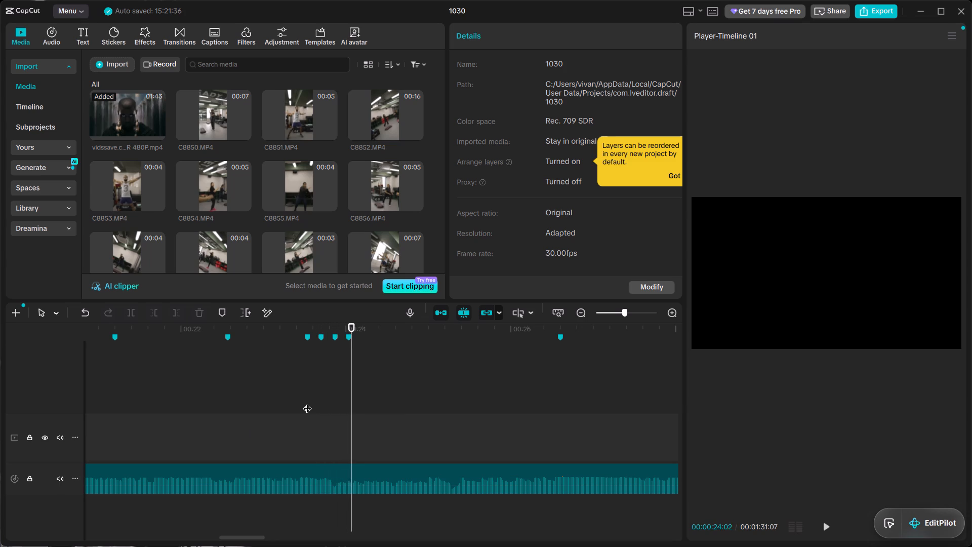
pyautogui.press('Right')
pyautogui.press('Right')
pyautogui.press('Right')
pyautogui.press('m')
# Continue the five-frame spacing with markers at 00:00:24:11 and 00:00:24:16.
pyautogui.press('Right')
pyautogui.press('Right')
pyautogui.press('Right')
pyautogui.press('Right')
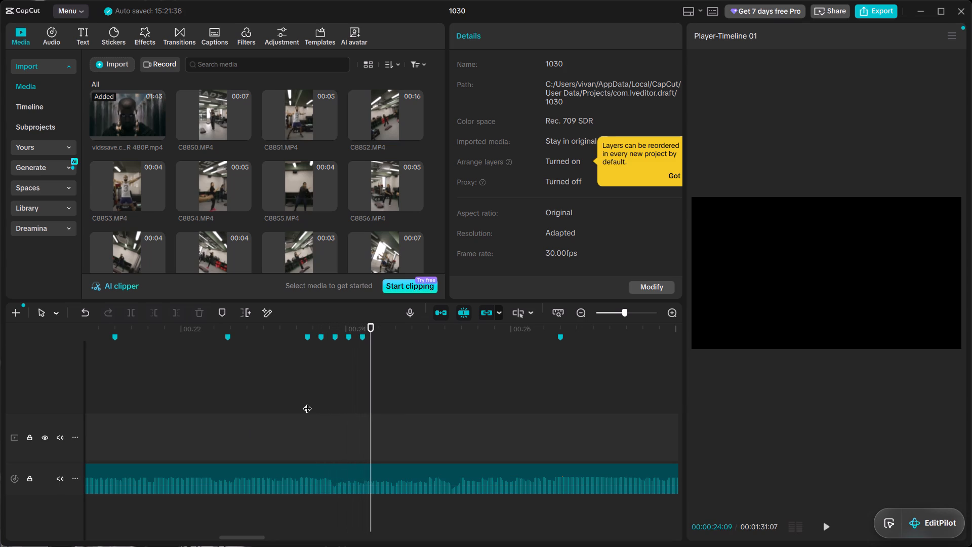
pyautogui.press('Right')
pyautogui.press('m')
pyautogui.press('Right')
pyautogui.press('Right')
pyautogui.press('Right')
pyautogui.press('Right')
pyautogui.press('Right')
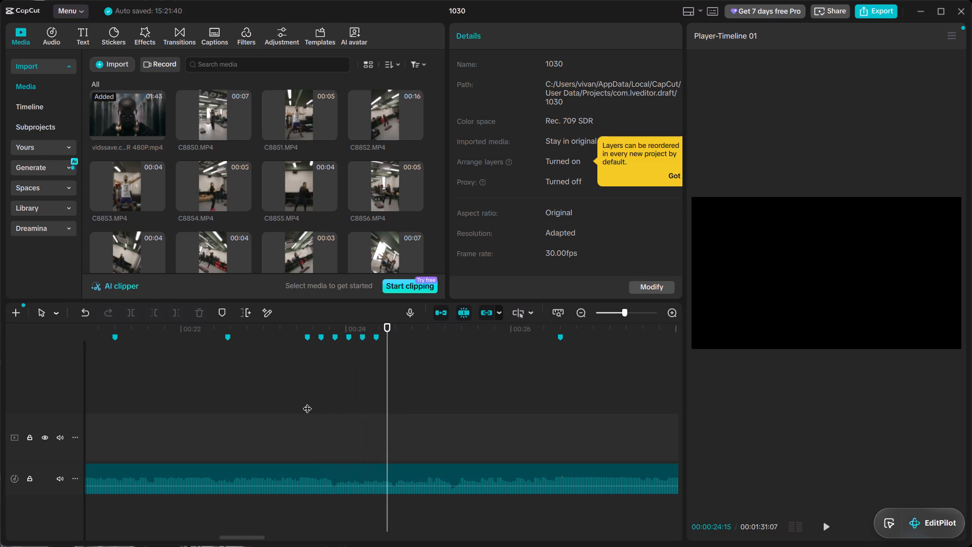
pyautogui.press('m')
# Add the next two five-frame-spaced markers, at 00:00:24:21 and 00:00:24:26.
pyautogui.press('Right')
pyautogui.press('Right')
pyautogui.press('Right')
pyautogui.press('Right')
pyautogui.press('Right')
pyautogui.press('m')
pyautogui.press('Right')
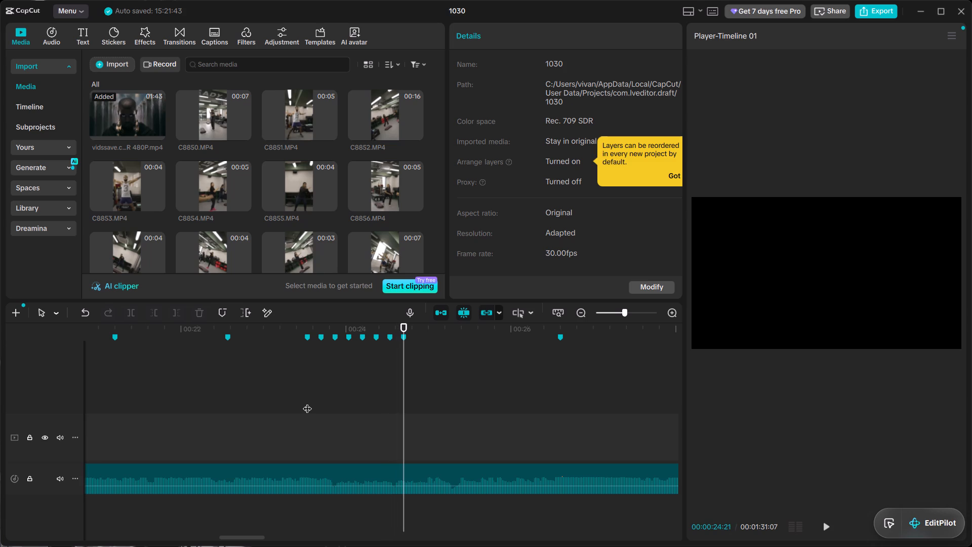
pyautogui.press('Right')
pyautogui.press('Right')
pyautogui.press('Right')
pyautogui.press('Right')
pyautogui.press('m')
# Advance six frames at a time and add markers at about 00:00:25:02 and 00:00:25:08.
pyautogui.press('Right')
pyautogui.press('Right')
pyautogui.press('Right')
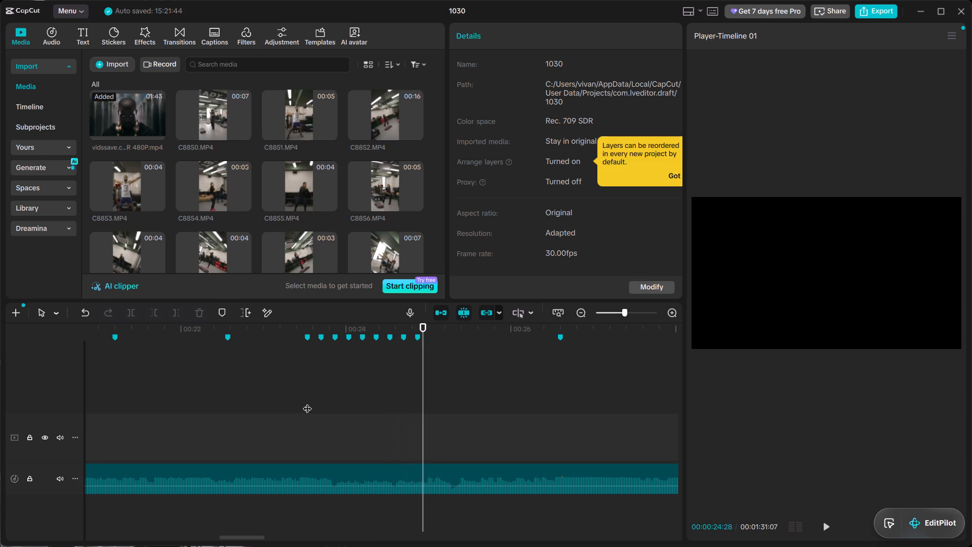
pyautogui.press('Right')
pyautogui.press('Right')
pyautogui.press('Right')
pyautogui.press('m')
pyautogui.press('Right')
pyautogui.press('Right')
pyautogui.press('Right')
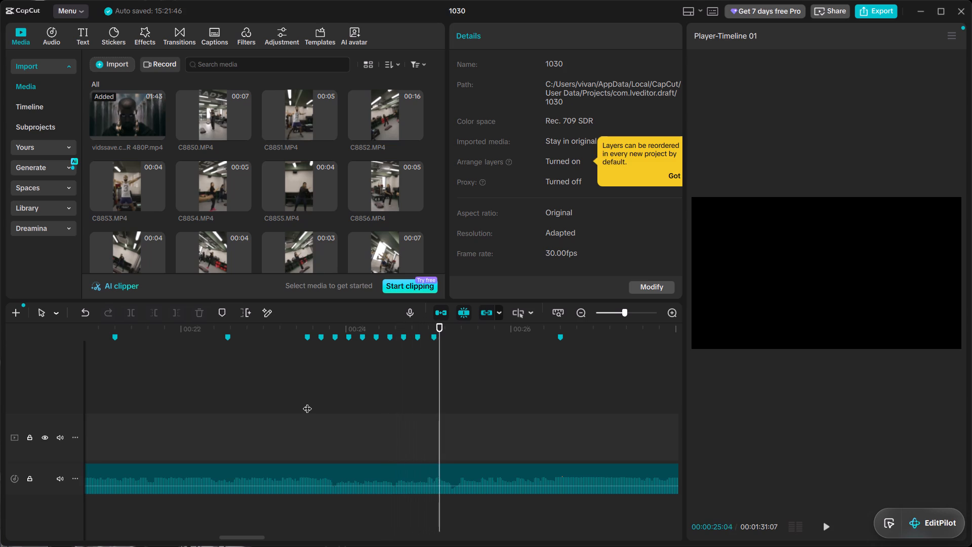
pyautogui.press('Right')
pyautogui.press('Right')
pyautogui.press('Right')
pyautogui.press('m')
# Advance five frames at a time and add markers at about 00:00:25:13 and 00:00:25:18.
pyautogui.press('Right')
pyautogui.press('Right')
pyautogui.press('Right')
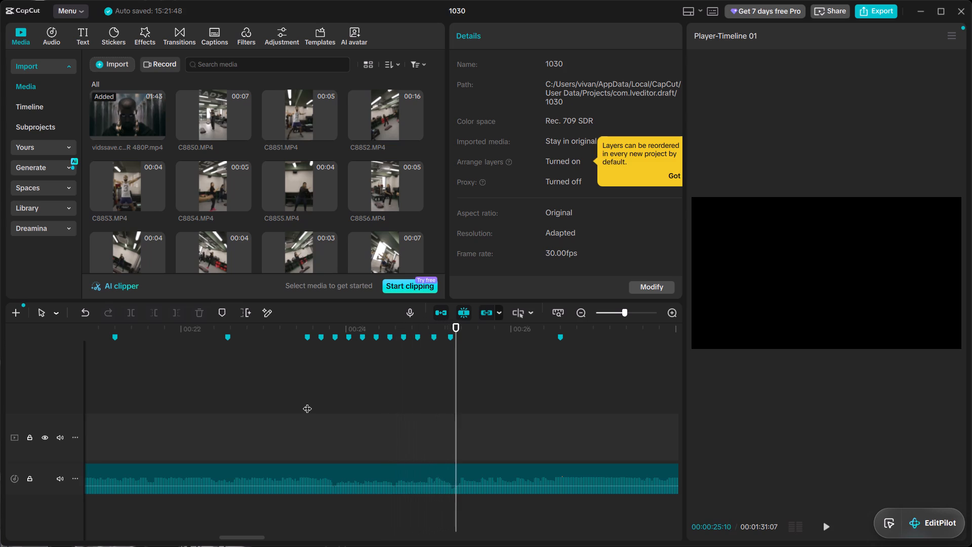
pyautogui.press('Right')
pyautogui.press('Right')
pyautogui.press('m')
pyautogui.press('Right')
pyautogui.press('Right')
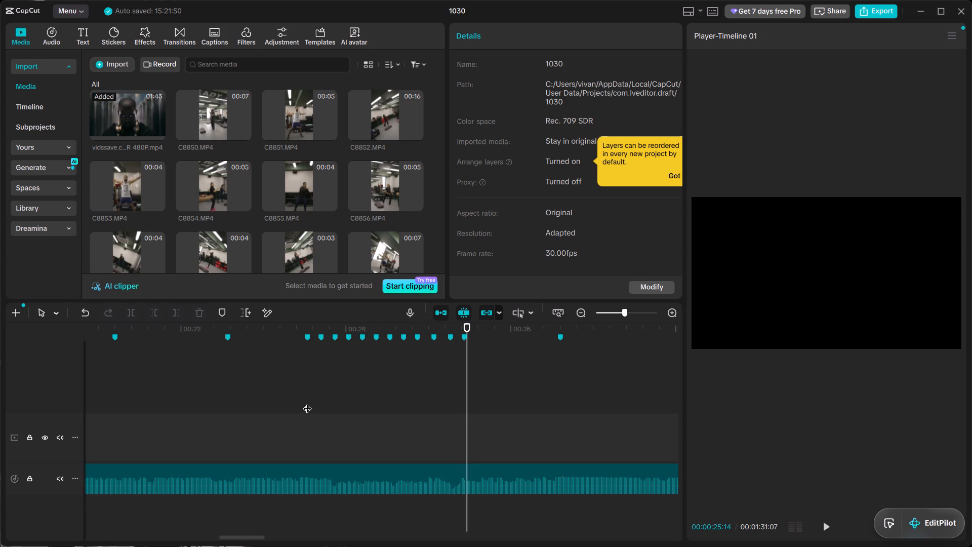
pyautogui.press('Right')
pyautogui.press('Right')
pyautogui.press('Right')
pyautogui.press('m')
# Keep the five-frame spacing and add markers at about 00:00:25:23 and 00:00:25:28.
pyautogui.press('Right')
pyautogui.press('Right')
pyautogui.press('Right')
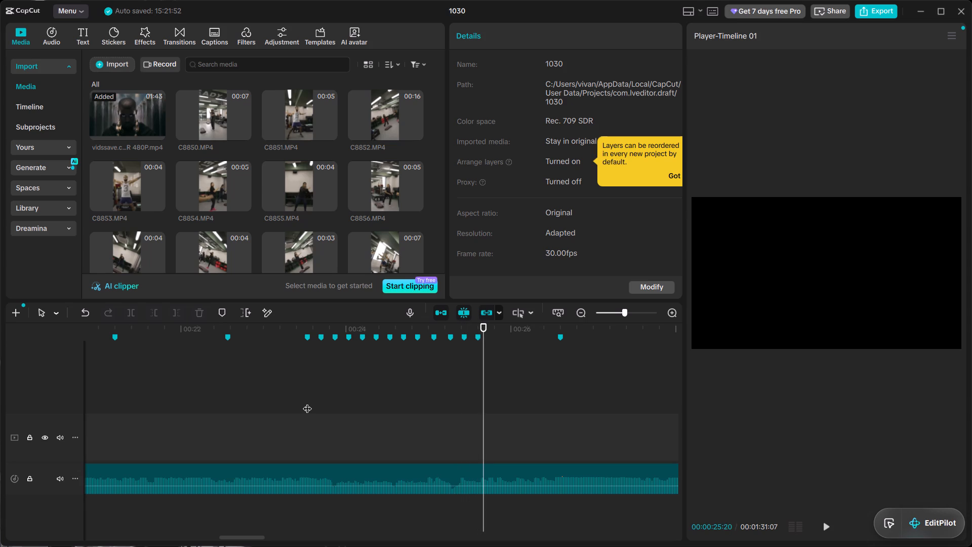
pyautogui.press('Right')
pyautogui.press('Right')
pyautogui.press('m')
pyautogui.press('Right')
pyautogui.press('Right')
pyautogui.press('Right')
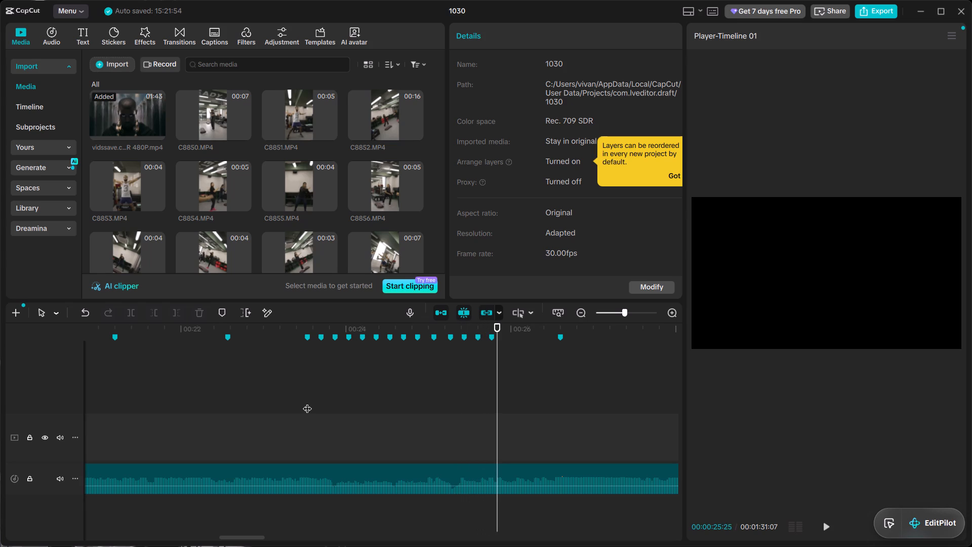
pyautogui.press('Right')
pyautogui.press('Right')
pyautogui.press('m')
# Add two more five-frame-spaced markers, at about 00:00:26:03 and 00:00:26:08.
pyautogui.press('Right')
pyautogui.press('Right')
pyautogui.press('Right')
pyautogui.press('Right')
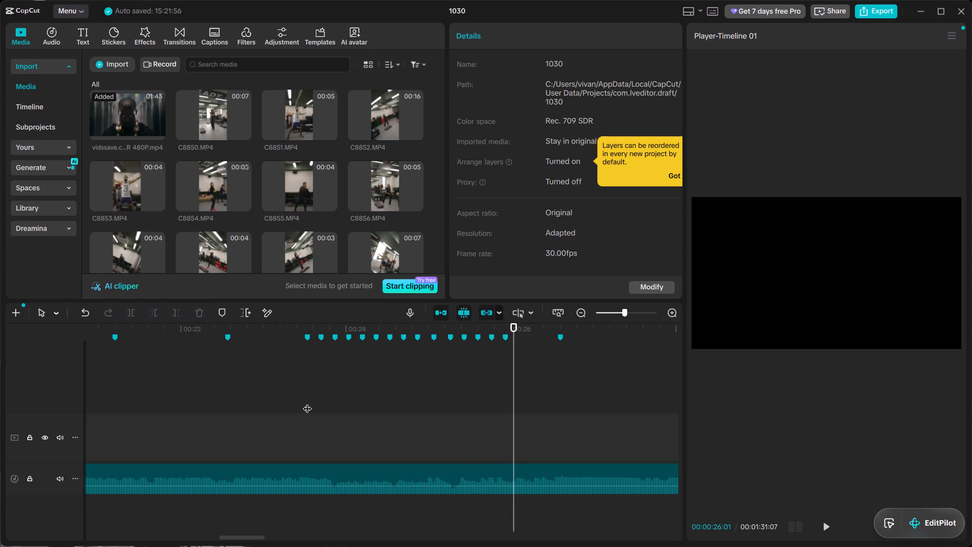
pyautogui.press('Right')
pyautogui.press('m')
pyautogui.press('Right')
pyautogui.press('Right')
pyautogui.press('Right')
pyautogui.press('Right')
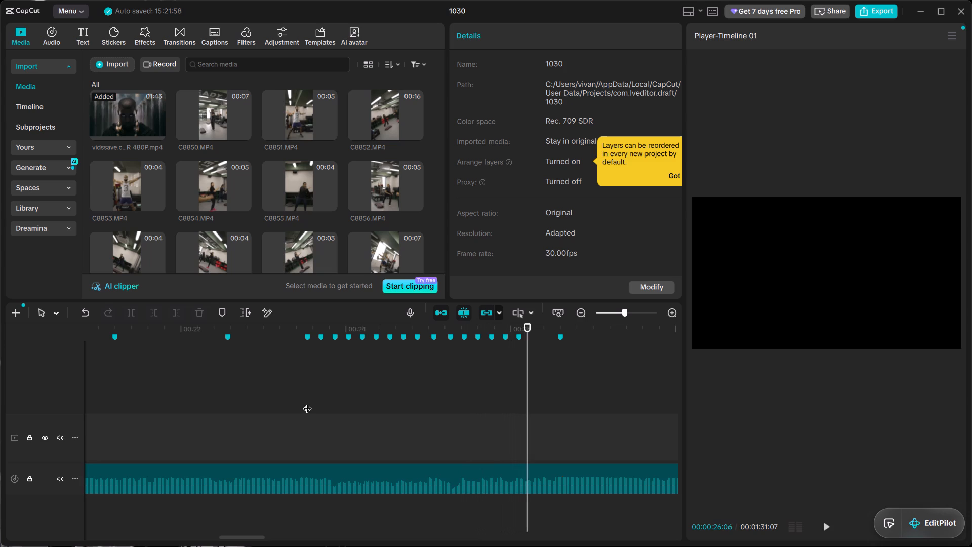
pyautogui.press('Right')
pyautogui.press('m')
# Add the last five-frame-spaced marker, at about 00:00:26:13, before the existing marker at 00:00:26:18.
pyautogui.press('Right')
pyautogui.press('Right')
pyautogui.press('Right')
pyautogui.press('Right')
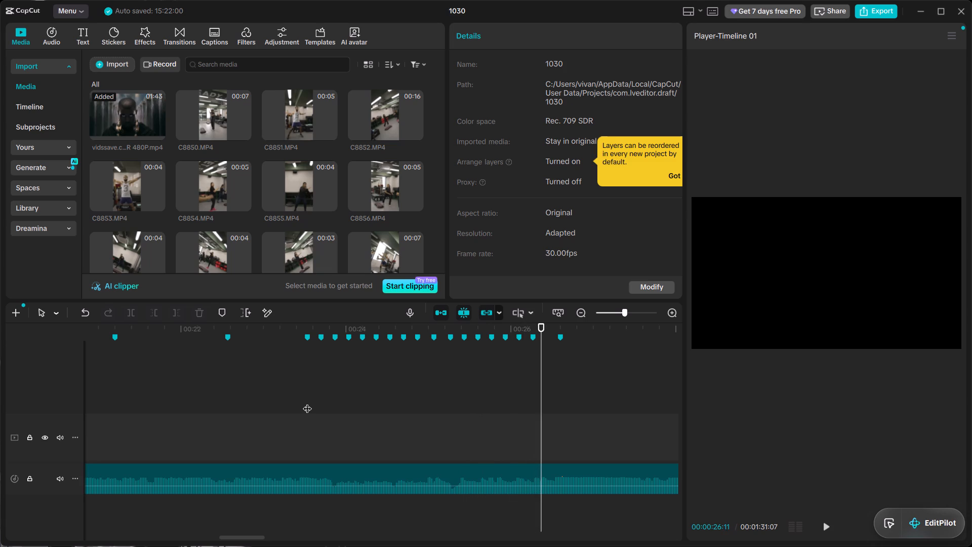
pyautogui.press('Right')
pyautogui.write('m')
# Replay the audio from around the 00:00:26:18 marker to find the following beat and add a marker at 00:00:27:24.
pyautogui.press('space')
pyautogui.keyDown('alt'); pyautogui.scroll(-2, 341, 433); pyautogui.keyUp('alt')
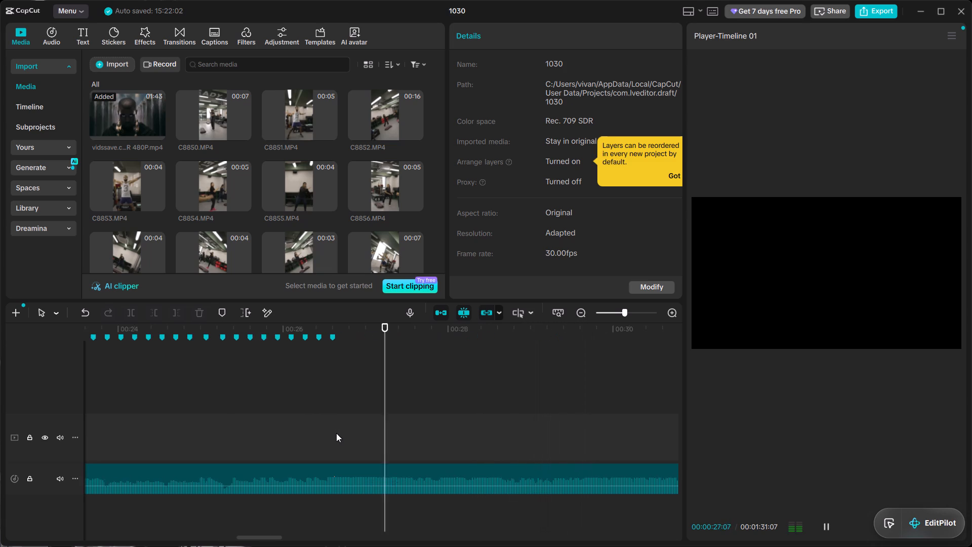
pyautogui.keyDown('alt'); pyautogui.scroll(-3, 336, 433); pyautogui.keyUp('alt')
pyautogui.press('space')
pyautogui.click(197, 422)
pyautogui.doubleClick(171, 409)
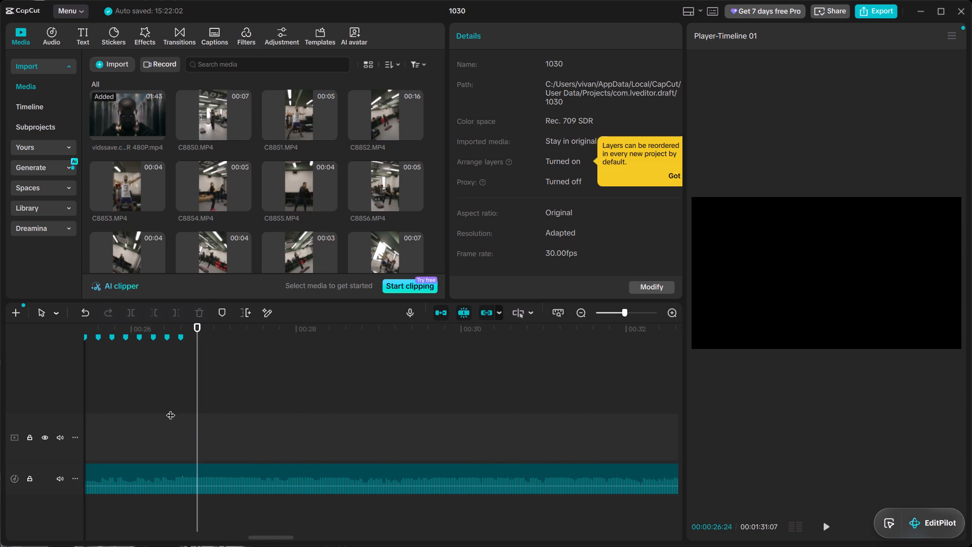
pyautogui.moveTo(174, 410); pyautogui.dragTo(179, 410)
pyautogui.click(179, 410)
pyautogui.press('space')
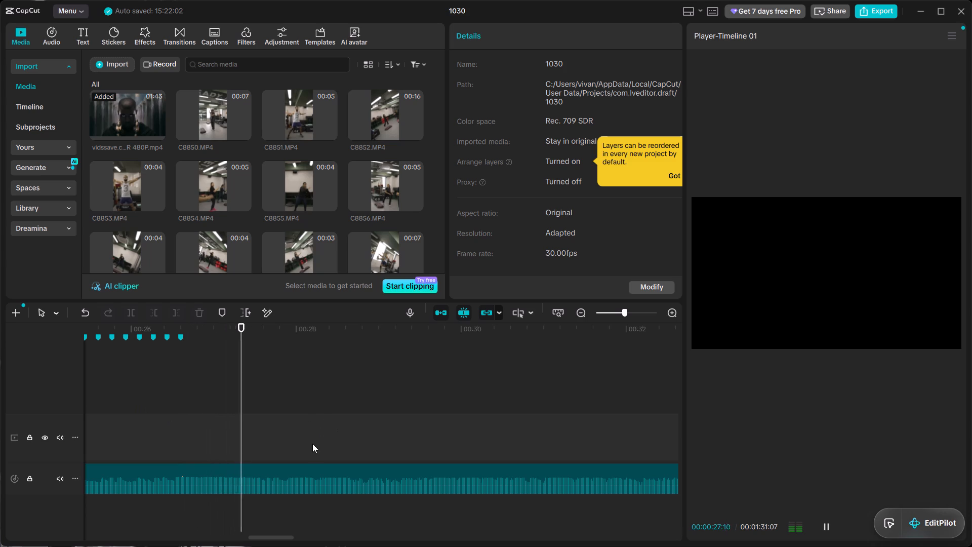
pyautogui.press('space')
pyautogui.press('space')
pyautogui.press('space')
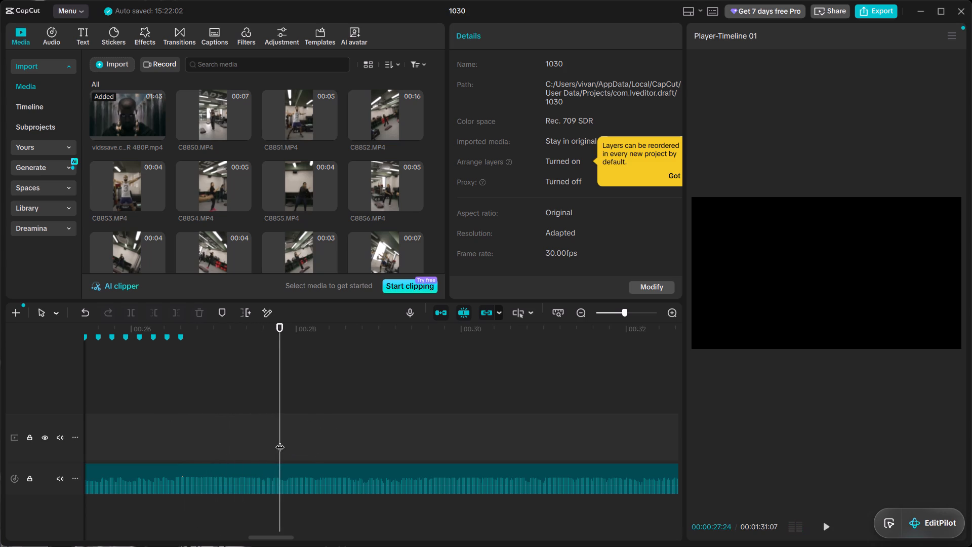
pyautogui.press('m')
# Play on and mark the next two beats, at 00:00:28:28 and 00:00:30:01.
pyautogui.press('space')
pyautogui.press('space')
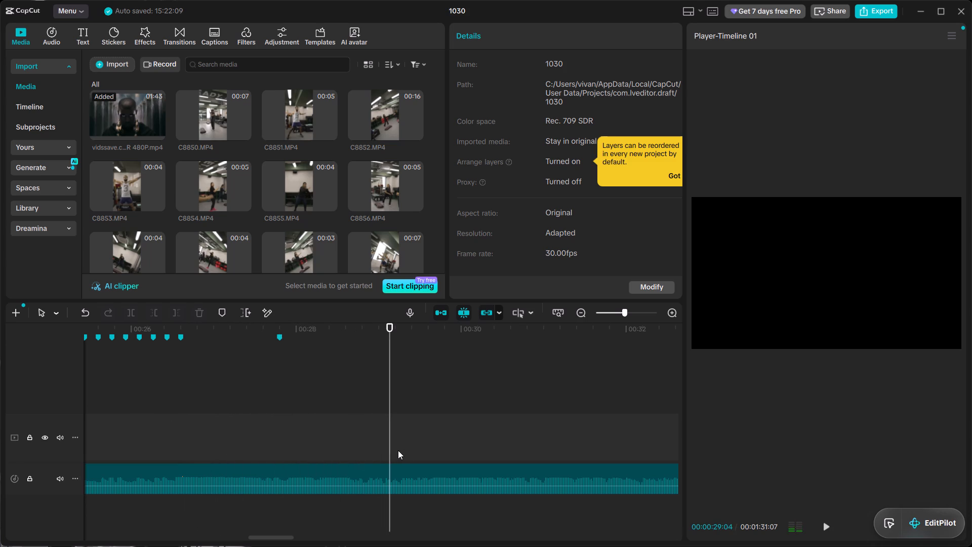
pyautogui.click(380, 444)
pyautogui.press('space')
pyautogui.click(373, 442)
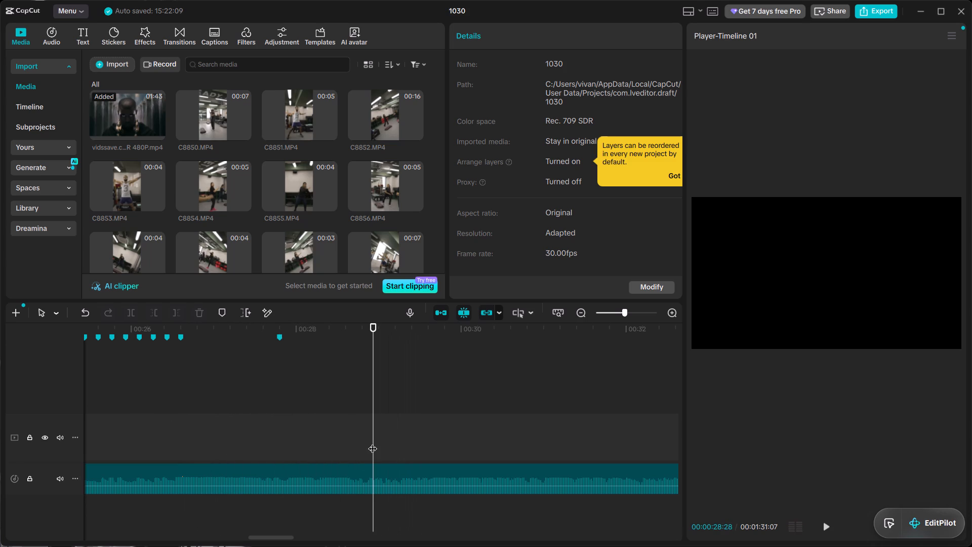
pyautogui.write('m')
pyautogui.press('space')
pyautogui.press('space')
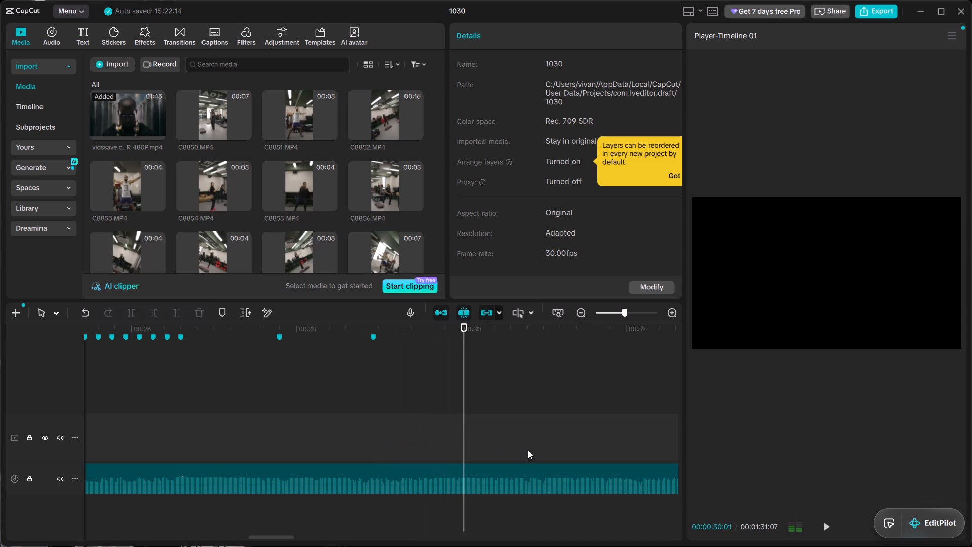
pyautogui.press('m')
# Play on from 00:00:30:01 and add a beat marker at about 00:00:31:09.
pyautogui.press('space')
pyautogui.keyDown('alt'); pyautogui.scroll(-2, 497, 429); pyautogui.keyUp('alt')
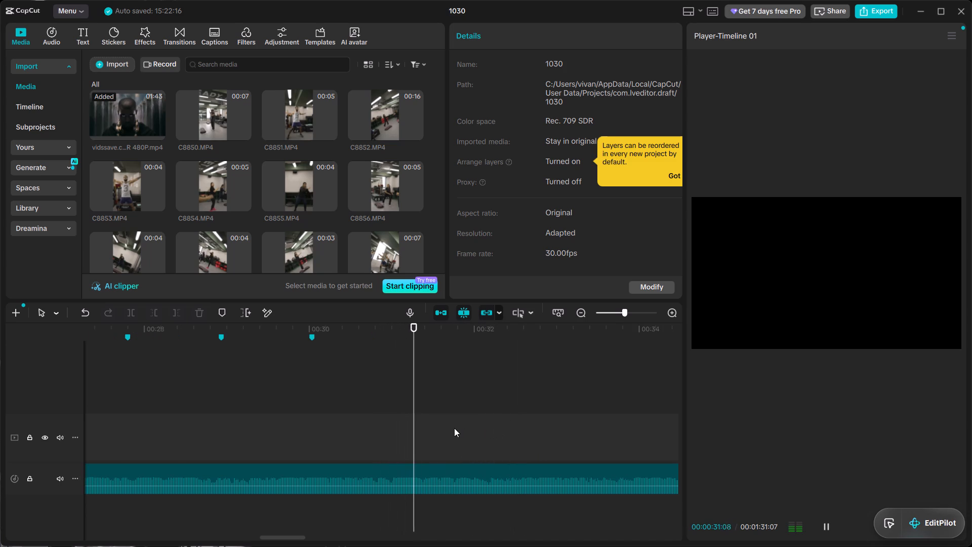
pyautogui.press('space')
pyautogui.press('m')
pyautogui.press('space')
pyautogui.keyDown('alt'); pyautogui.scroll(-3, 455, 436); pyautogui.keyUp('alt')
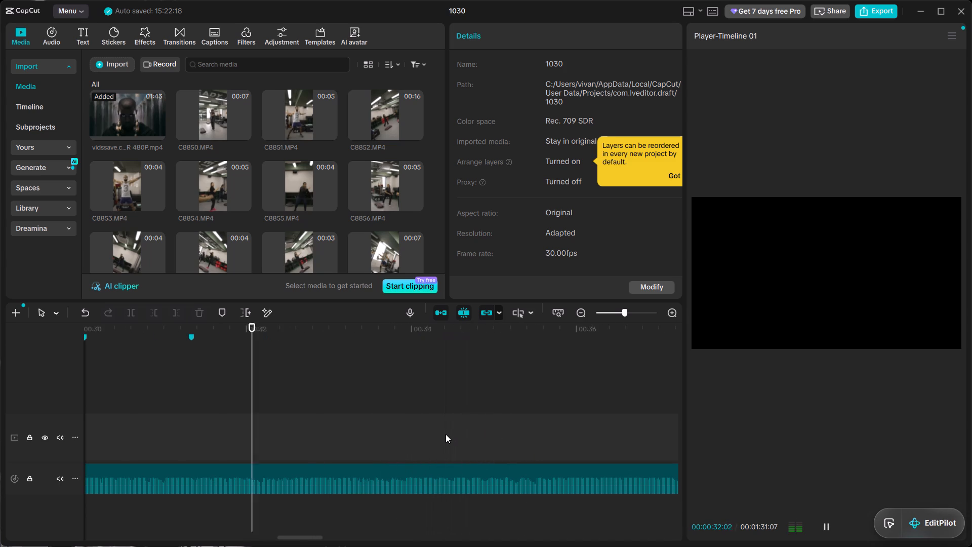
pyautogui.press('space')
# Undo the last four beat markers, keeping those up to 00:00:26:18.
pyautogui.hotkey('ctrl', 'z')
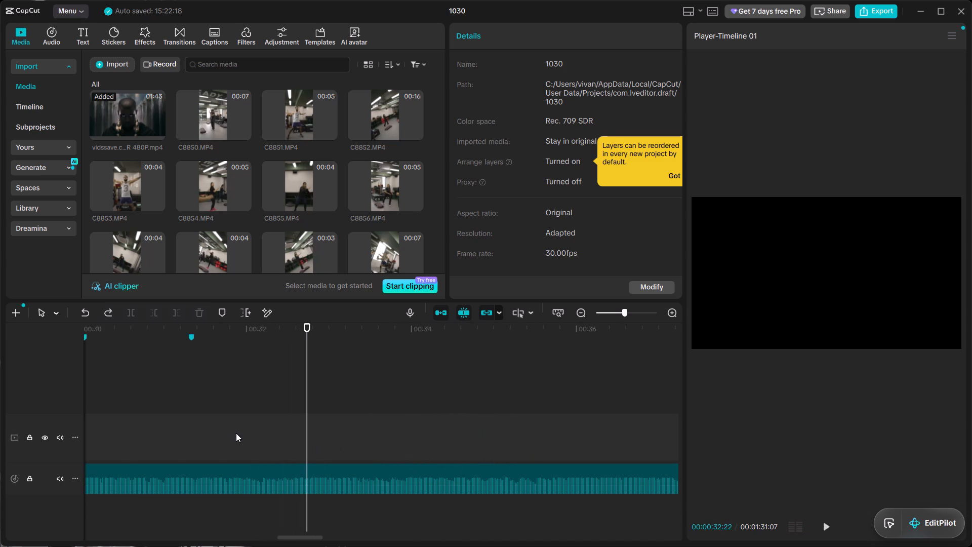
pyautogui.keyDown('alt'); pyautogui.scroll(4, 236, 433); pyautogui.keyUp('alt')
pyautogui.hotkey('ctrl', 'z')
pyautogui.hotkey('ctrl', 'z')
pyautogui.hotkey('ctrl', 'z')
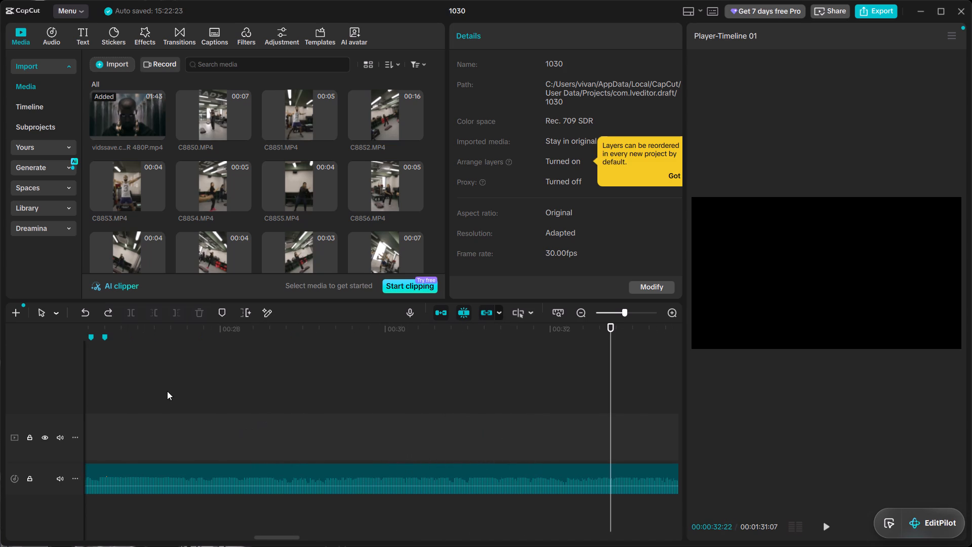
# Replay the audio from about 00:00:26:17 and mark the next two beats, at 00:00:27:19 and 00:00:29:03.
pyautogui.keyDown('alt'); pyautogui.scroll(2, 167, 391); pyautogui.keyUp('alt')
pyautogui.tripleClick(252, 377)
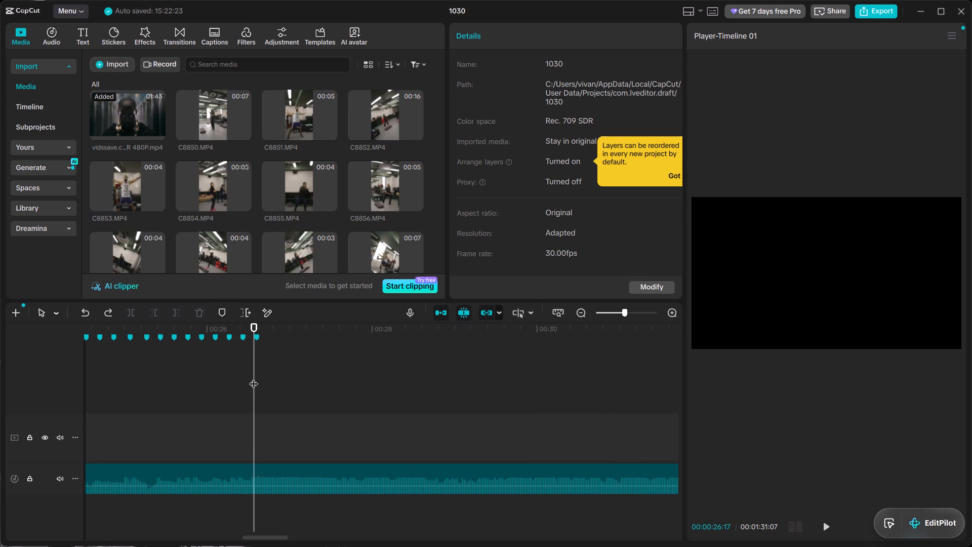
pyautogui.press('space')
pyautogui.press('space')
pyautogui.press('m')
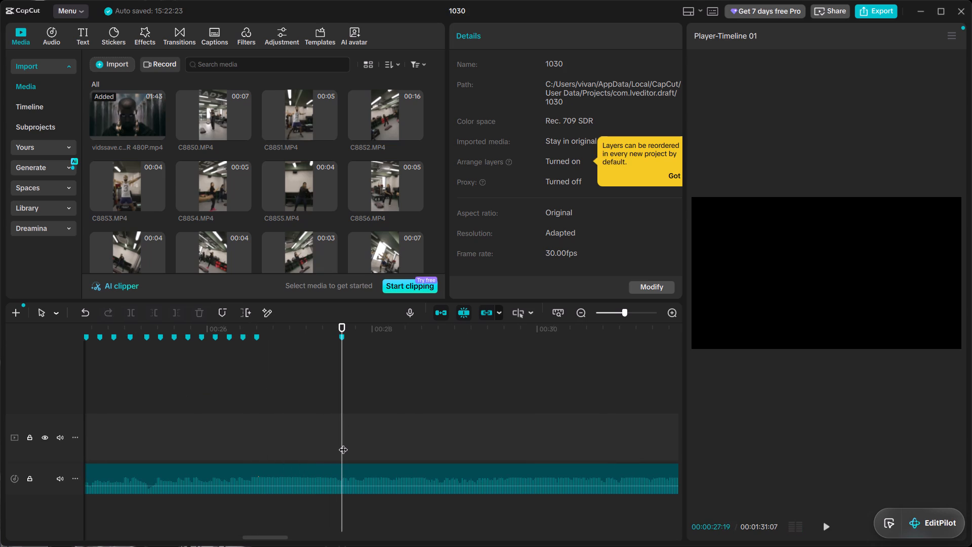
pyautogui.press('space')
pyautogui.press('space')
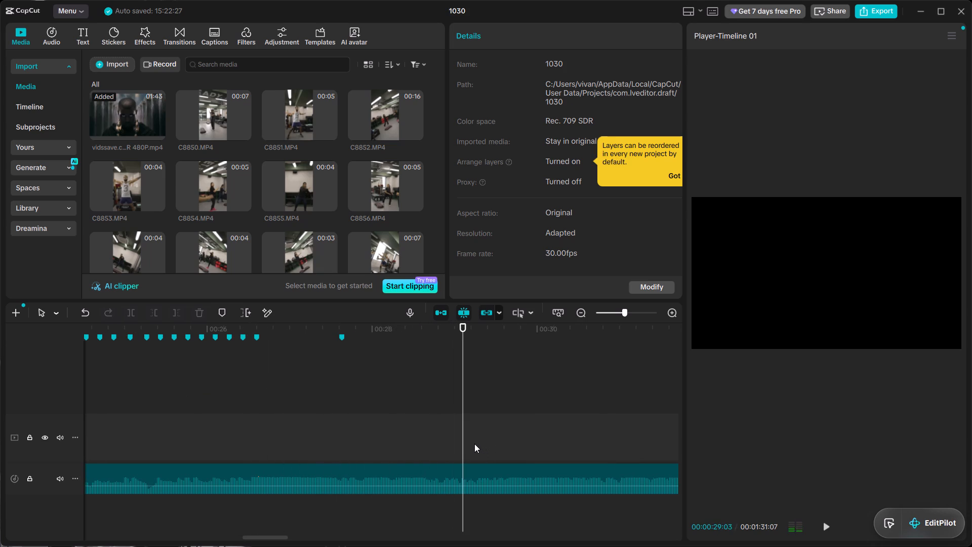
pyautogui.write('m')
# Play on and mark the next two beats, at about 00:00:30:22 and at 00:00:32:14.
pyautogui.press('space')
pyautogui.keyDown('alt'); pyautogui.scroll(-3, 469, 444); pyautogui.keyUp('alt')
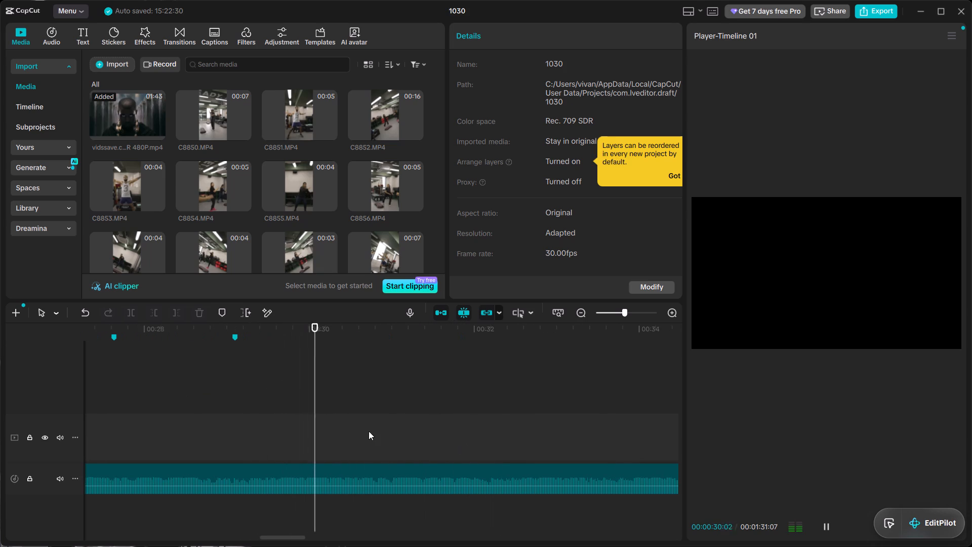
pyautogui.press('space')
pyautogui.write('m')
pyautogui.press('space')
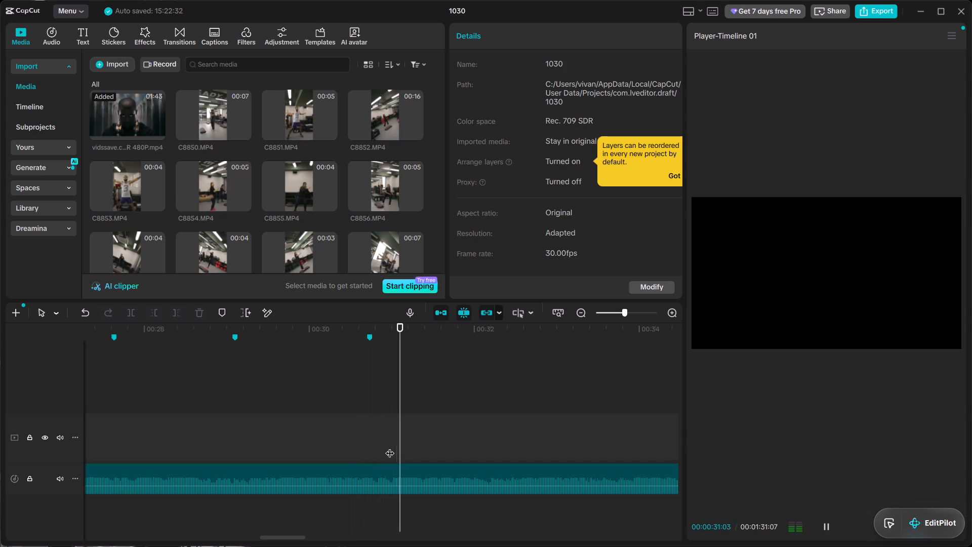
pyautogui.keyDown('alt'); pyautogui.scroll(-2, 390, 447); pyautogui.keyUp('alt')
pyautogui.press('space')
pyautogui.write('m')
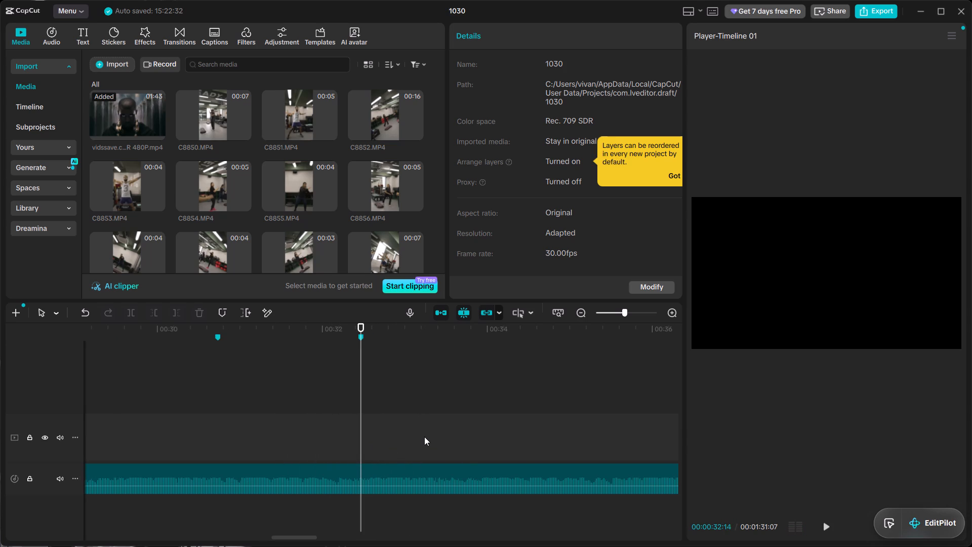
# Play on and mark the next two beats, at 00:00:33:21 and about 00:00:35:14.
pyautogui.press('space')
pyautogui.keyDown('alt'); pyautogui.scroll(-2, 423, 436); pyautogui.keyUp('alt')
pyautogui.press('space')
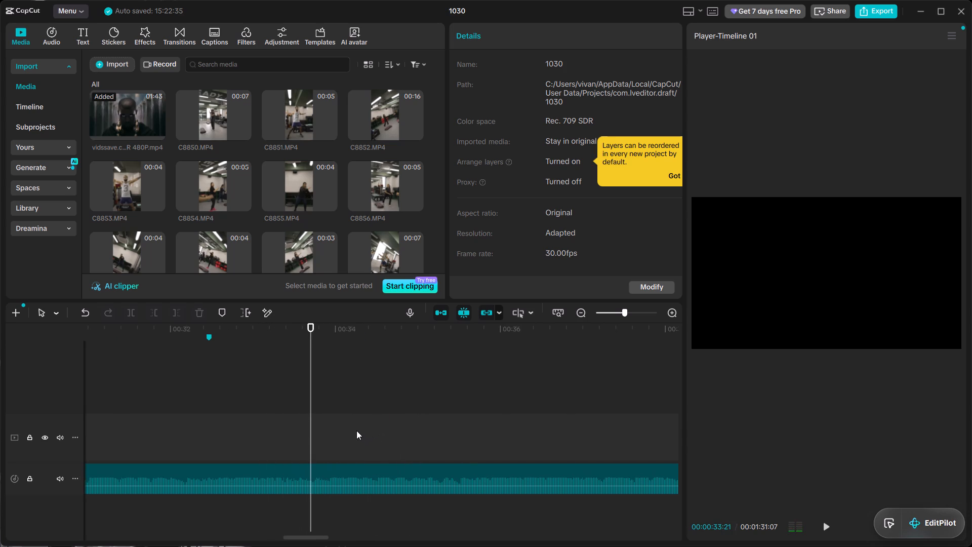
pyautogui.press('m')
pyautogui.press('space')
pyautogui.keyDown('alt'); pyautogui.scroll(1, 373, 426); pyautogui.keyUp('alt')
pyautogui.keyDown('alt'); pyautogui.scroll(-2, 380, 428); pyautogui.keyUp('alt')
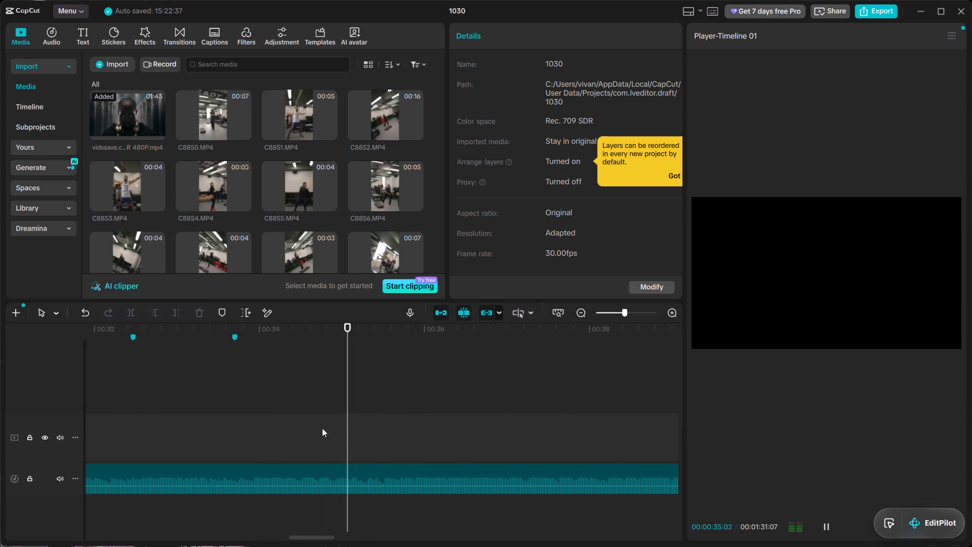
pyautogui.press('space')
pyautogui.press('m')
# Play on and mark the next two beats, at about 00:00:37:08 and 00:00:38:22.
pyautogui.press('space')
pyautogui.keyDown('alt'); pyautogui.scroll(-1, 449, 426); pyautogui.keyUp('alt')
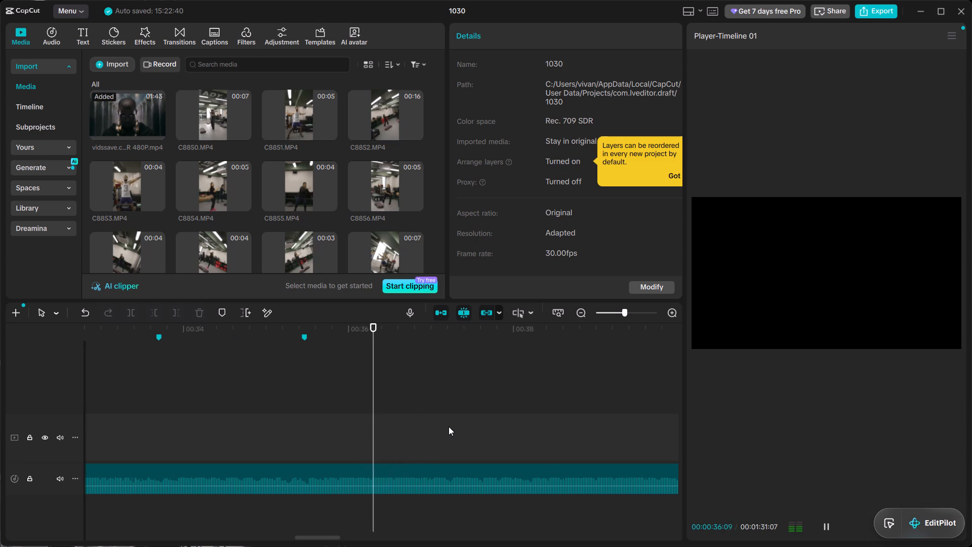
pyautogui.press('space')
pyautogui.write('m')
pyautogui.press('space')
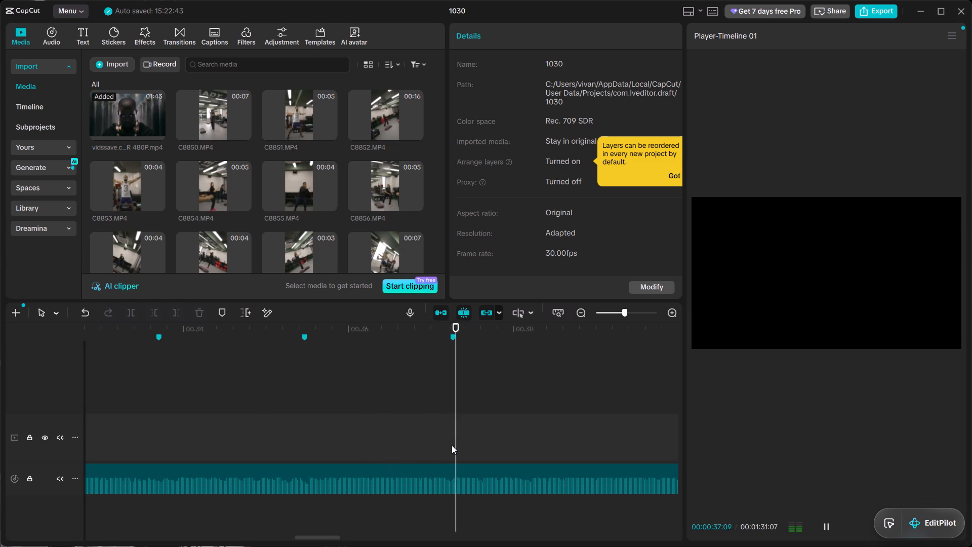
pyautogui.keyDown('alt'); pyautogui.scroll(-2, 452, 445); pyautogui.keyUp('alt')
pyautogui.press('space')
pyautogui.write('m')
# Play on and mark the next two beats, at 00:00:40:00 and about 00:00:41:22.
pyautogui.press('space')
pyautogui.keyDown('alt'); pyautogui.scroll(-2, 444, 434); pyautogui.keyUp('alt')
pyautogui.press('space')
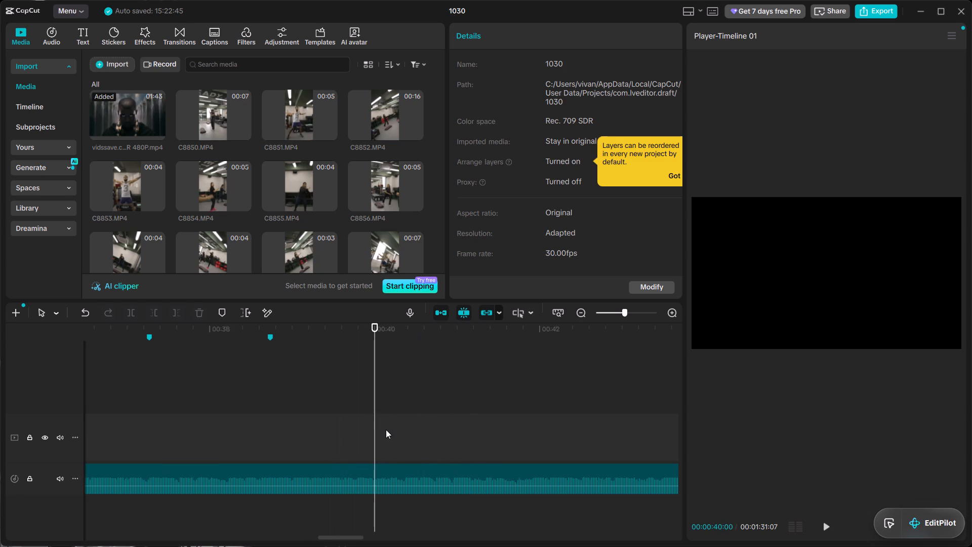
pyautogui.press('m')
pyautogui.press('space')
pyautogui.keyDown('alt'); pyautogui.scroll(-1, 427, 432); pyautogui.keyUp('alt')
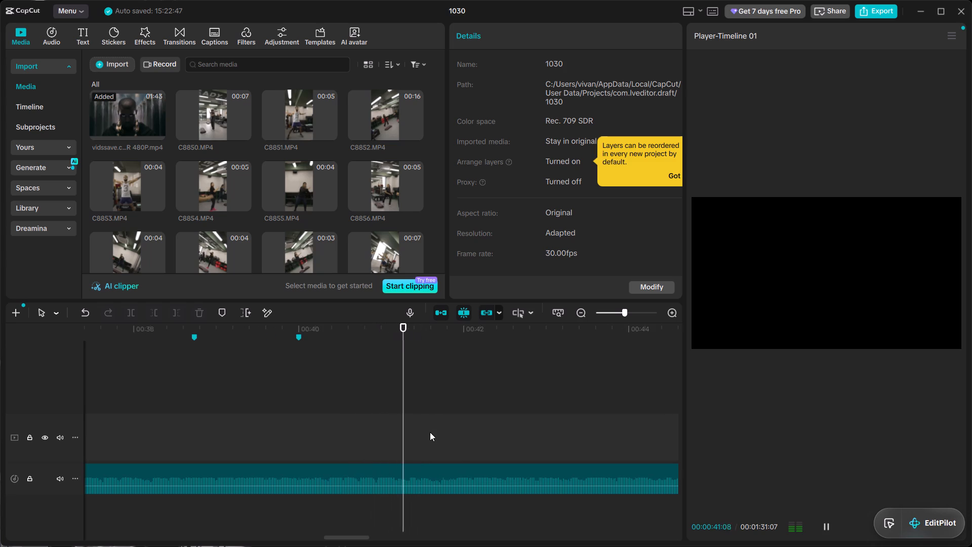
pyautogui.press('space')
pyautogui.write('m')
# Play on and mark the next two beats, at about 00:00:42:29 and at 00:00:44:25.
pyautogui.press('space')
pyautogui.keyDown('alt'); pyautogui.scroll(-2, 451, 444); pyautogui.keyUp('alt')
pyautogui.press('space')
pyautogui.press('m')
pyautogui.press('space')
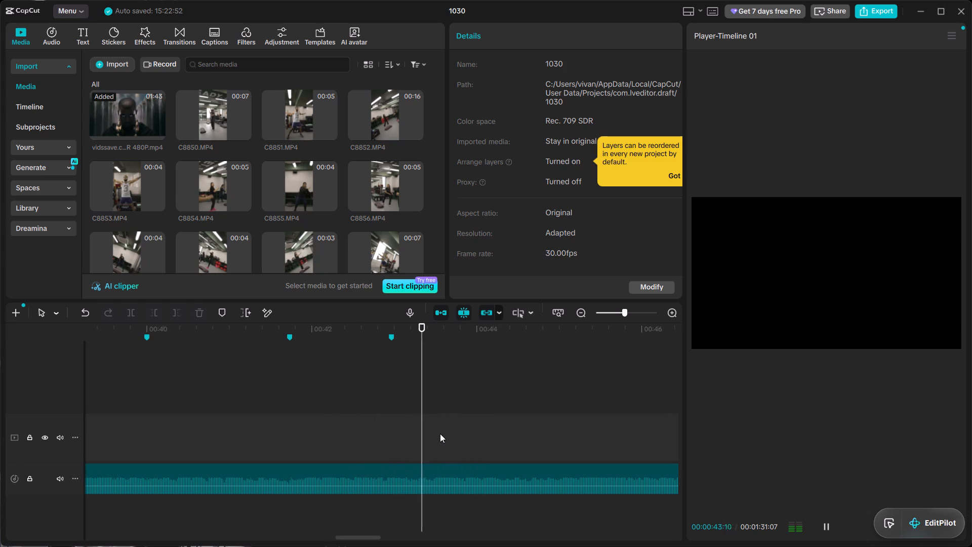
pyautogui.keyDown('alt'); pyautogui.scroll(-2, 440, 434); pyautogui.keyUp('alt')
pyautogui.press('space')
pyautogui.write('m')
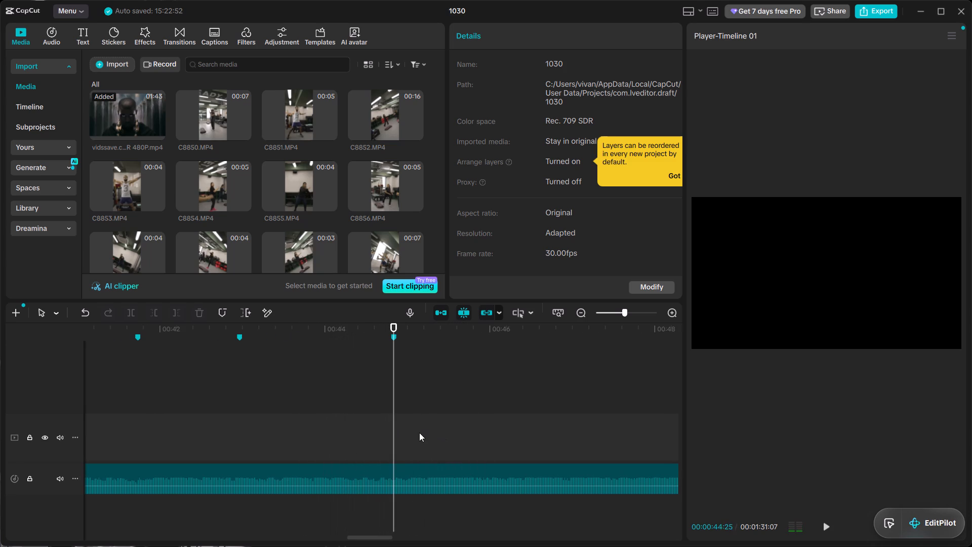
# Play on briefly past the 00:00:44:25 marker, and return the playhead to the start of the timeline.
pyautogui.press('space')
pyautogui.keyDown('alt'); pyautogui.scroll(-2, 415, 434); pyautogui.keyUp('alt')
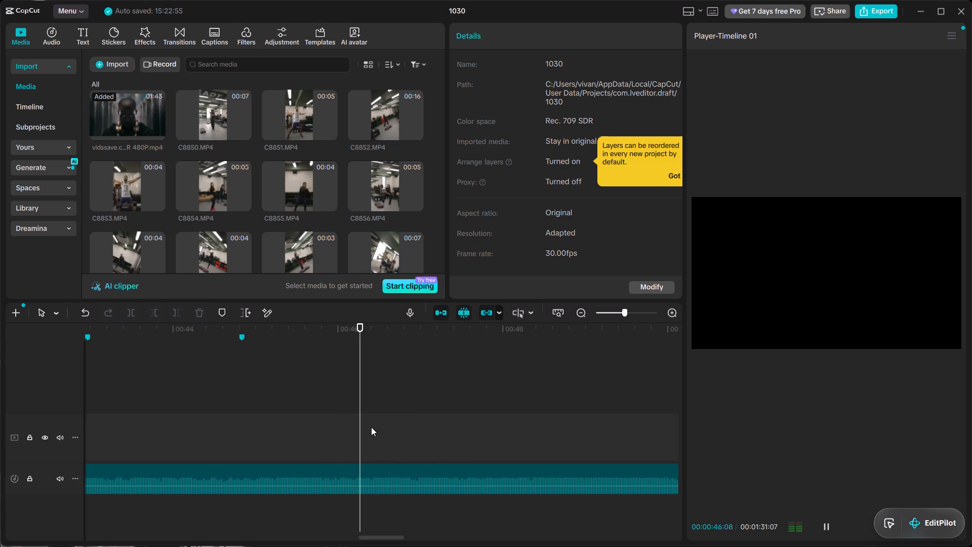
pyautogui.press('space')
pyautogui.keyDown('alt'); pyautogui.scroll(6, 298, 422); pyautogui.keyUp('alt')
pyautogui.click(305, 395)
pyautogui.moveTo(305, 395); pyautogui.dragTo(0, 403)
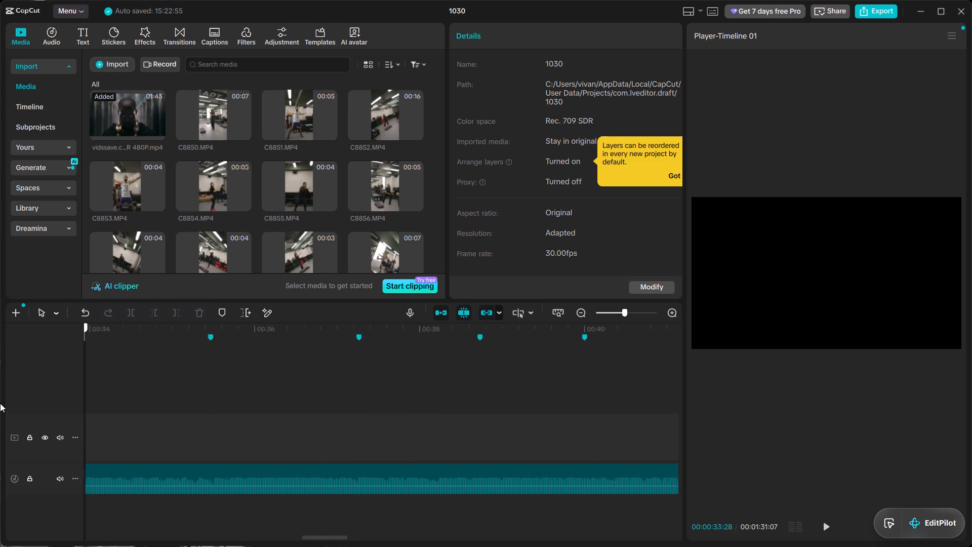
pyautogui.moveTo(0, 403); pyautogui.dragTo(0, 406)
# Preview the imported clips C8850.MP4 and C8851.MP4 to judge the footage for the edit.
pyautogui.click(189, 173)
pyautogui.click(201, 97)
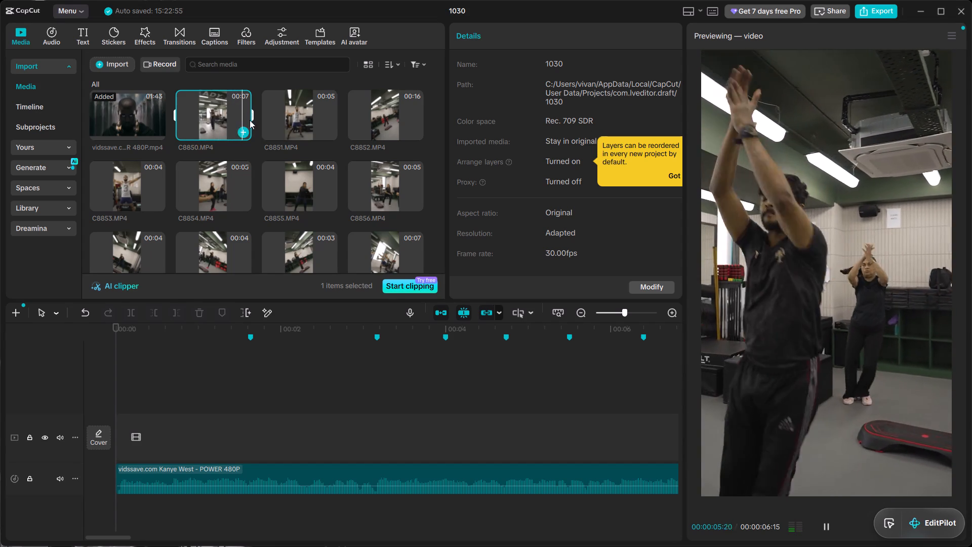
pyautogui.click(317, 114)
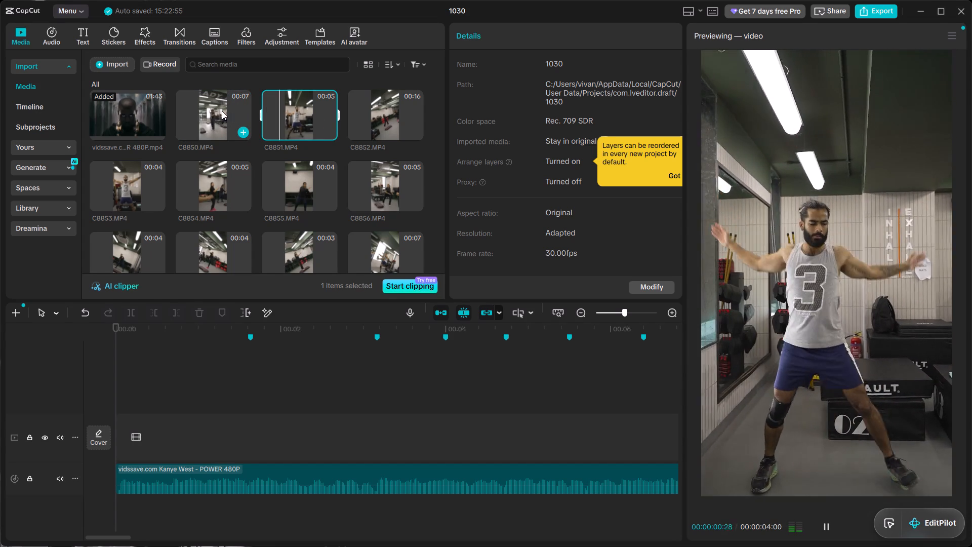
pyautogui.click(228, 111)
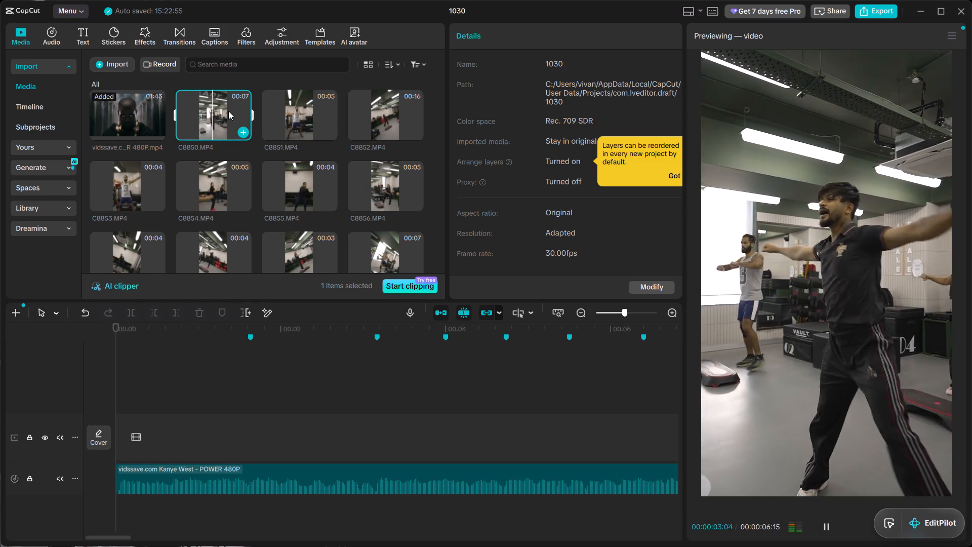
pyautogui.press('space')
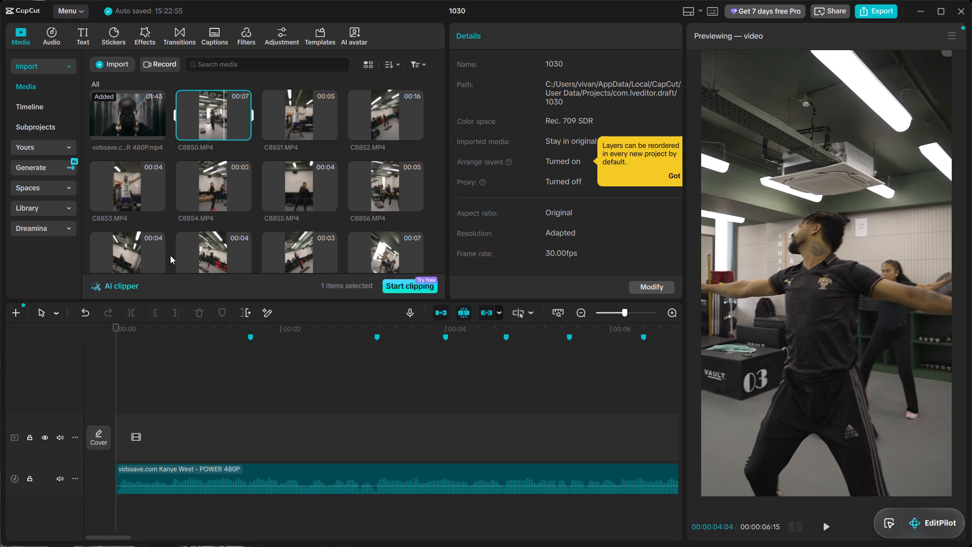
pyautogui.click(239, 153)
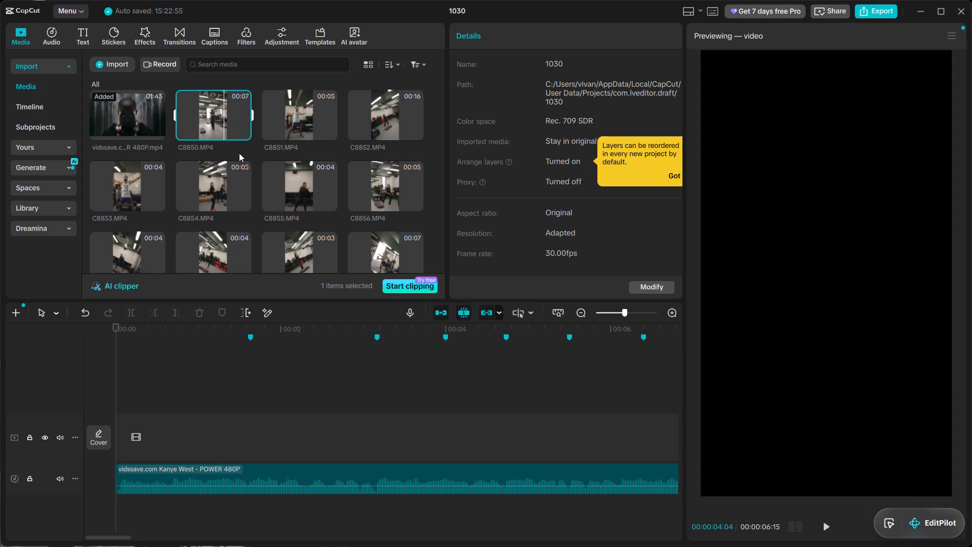